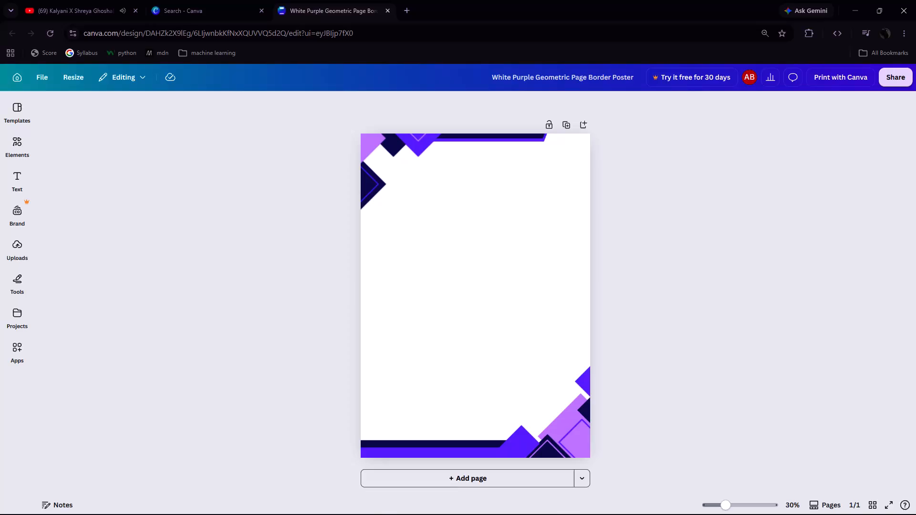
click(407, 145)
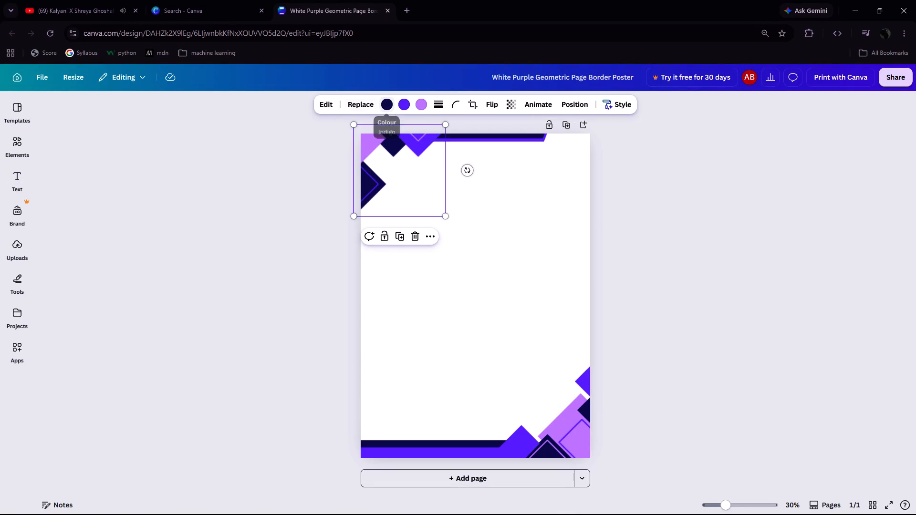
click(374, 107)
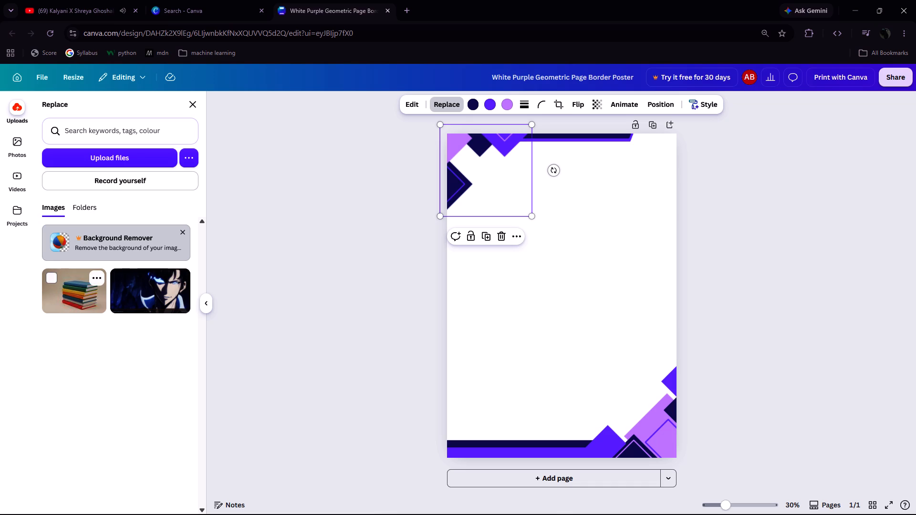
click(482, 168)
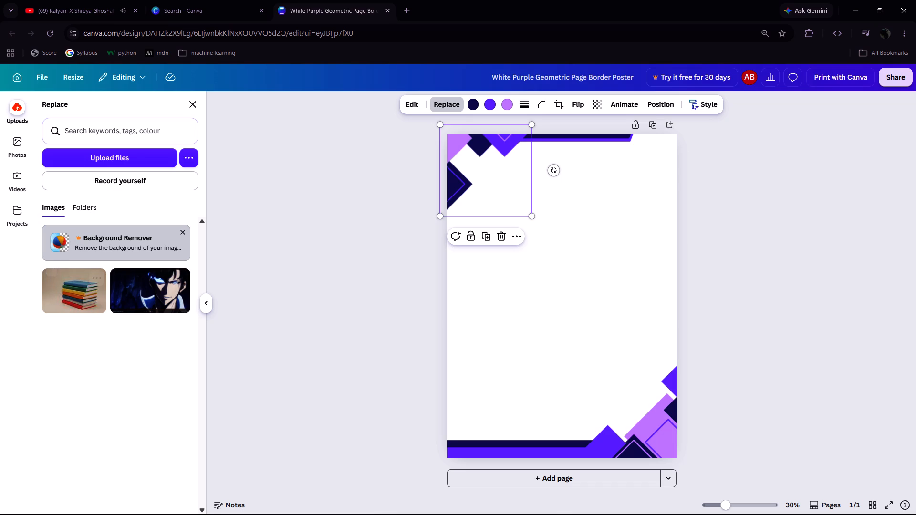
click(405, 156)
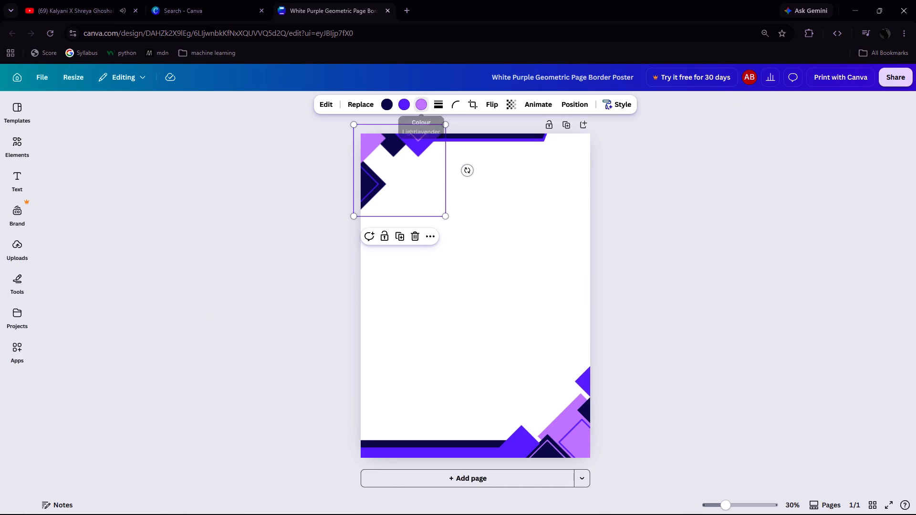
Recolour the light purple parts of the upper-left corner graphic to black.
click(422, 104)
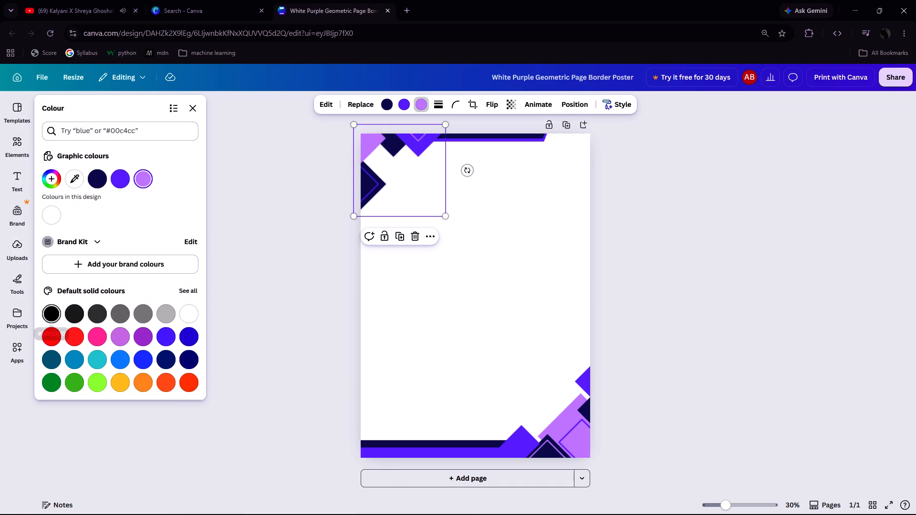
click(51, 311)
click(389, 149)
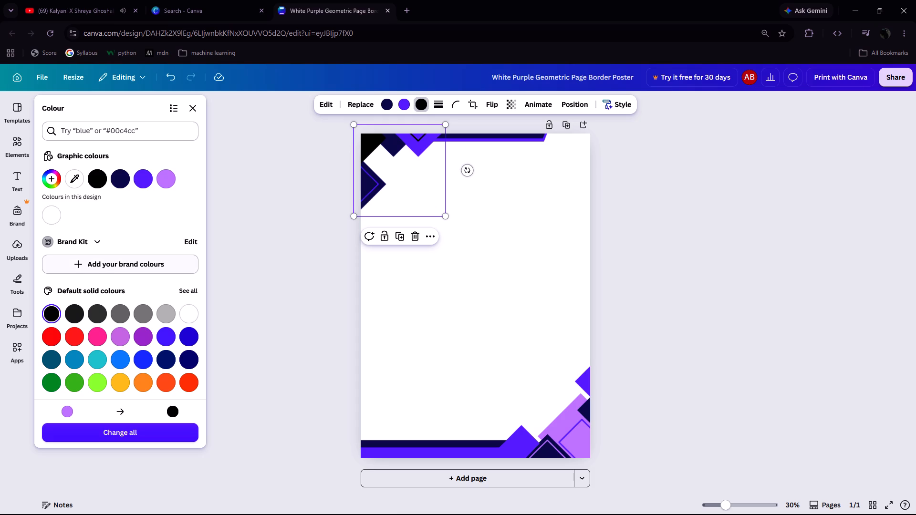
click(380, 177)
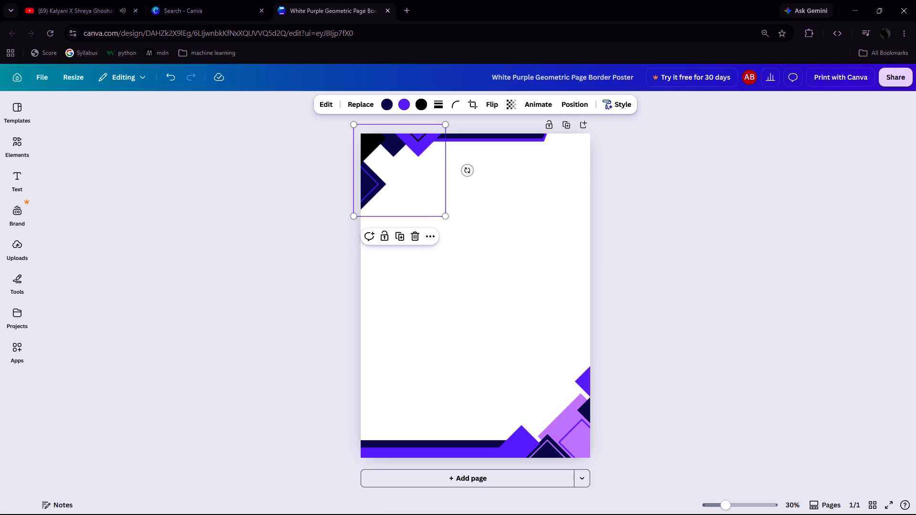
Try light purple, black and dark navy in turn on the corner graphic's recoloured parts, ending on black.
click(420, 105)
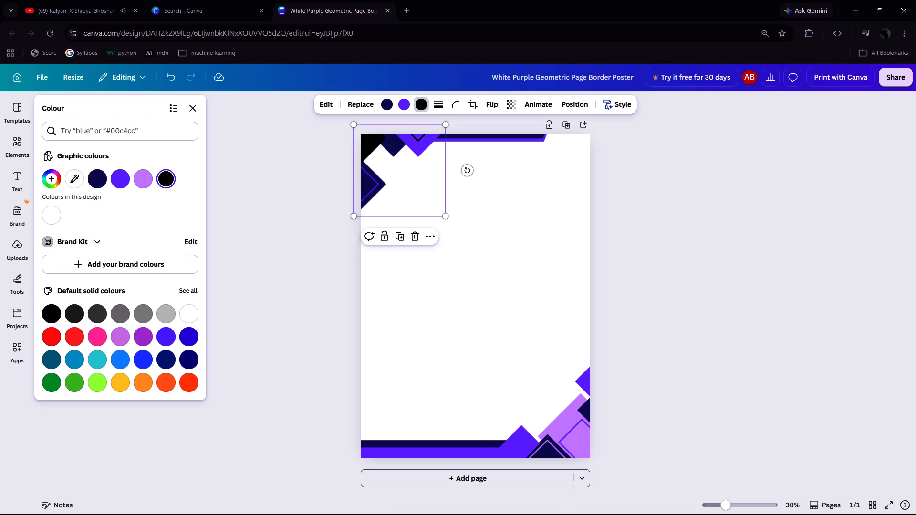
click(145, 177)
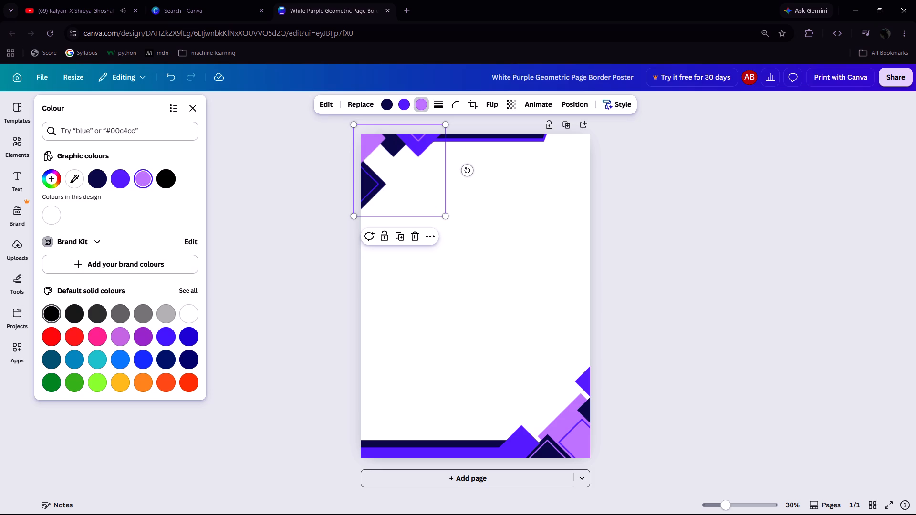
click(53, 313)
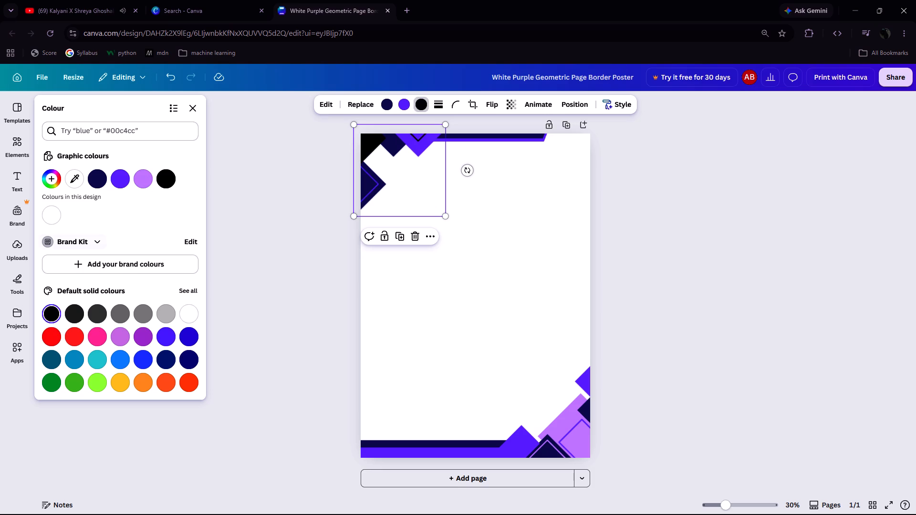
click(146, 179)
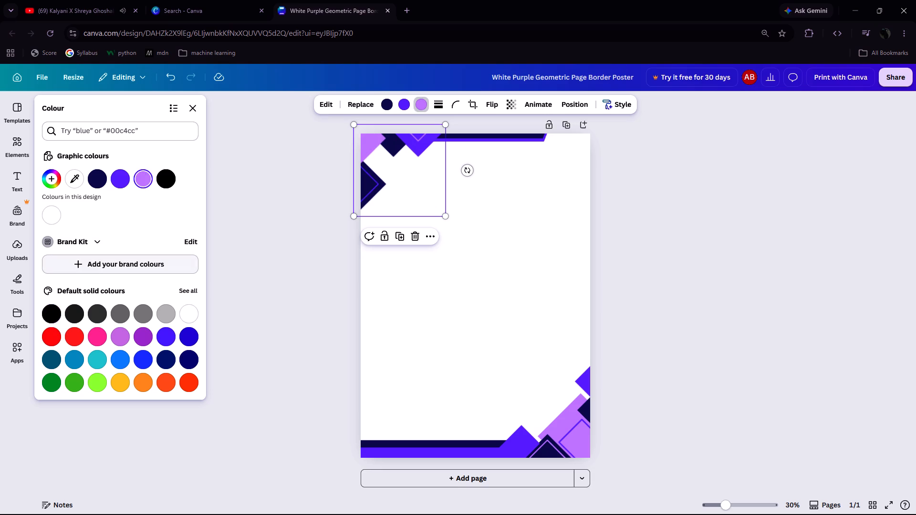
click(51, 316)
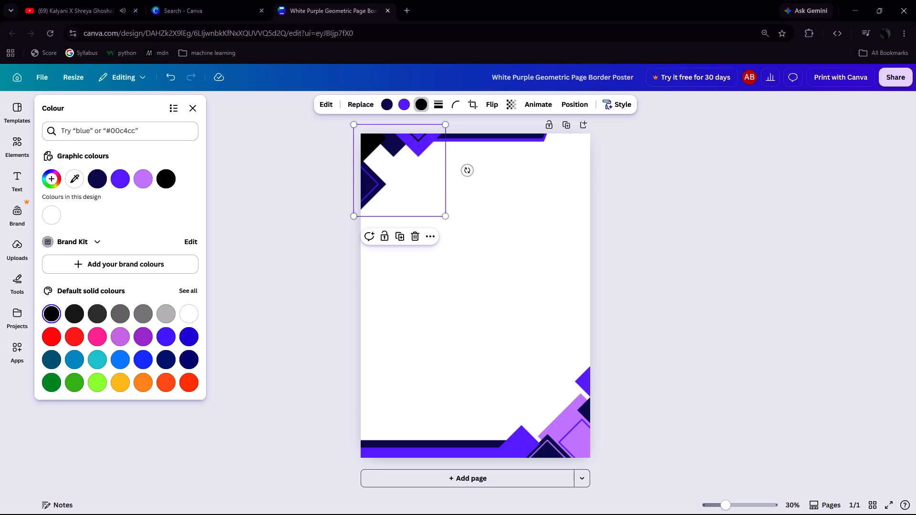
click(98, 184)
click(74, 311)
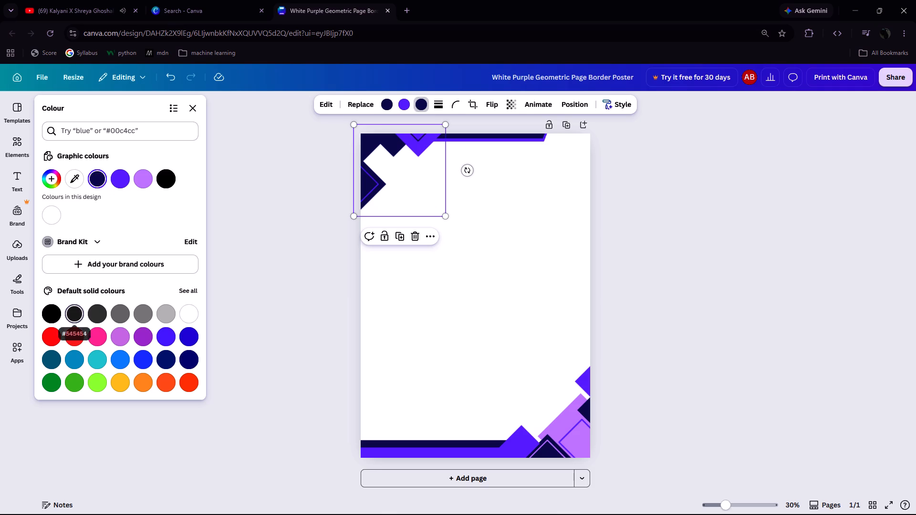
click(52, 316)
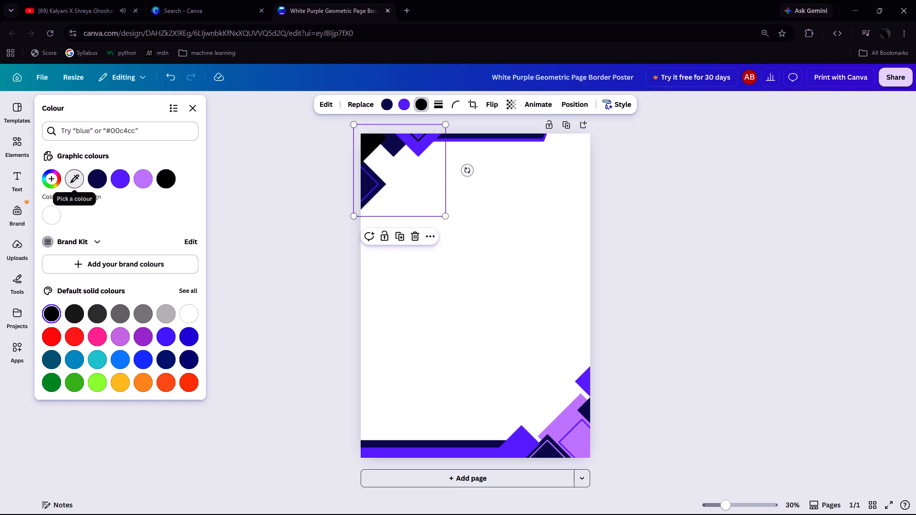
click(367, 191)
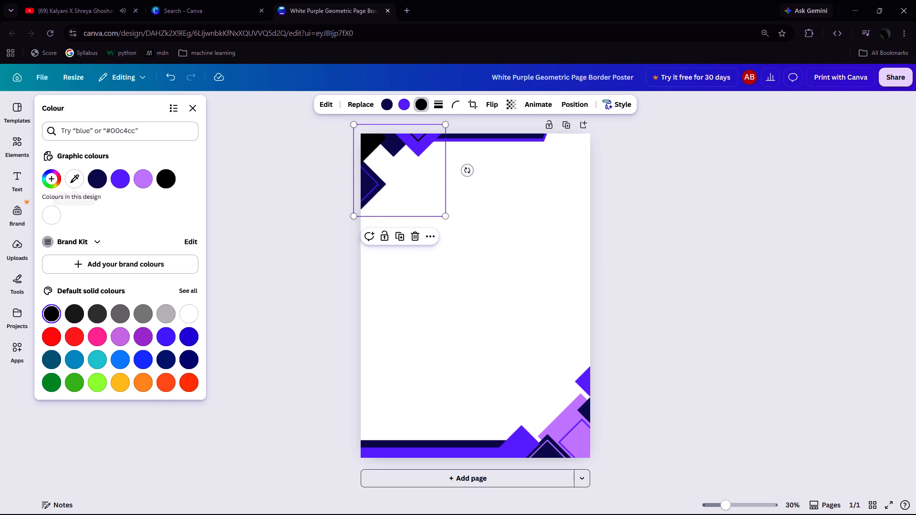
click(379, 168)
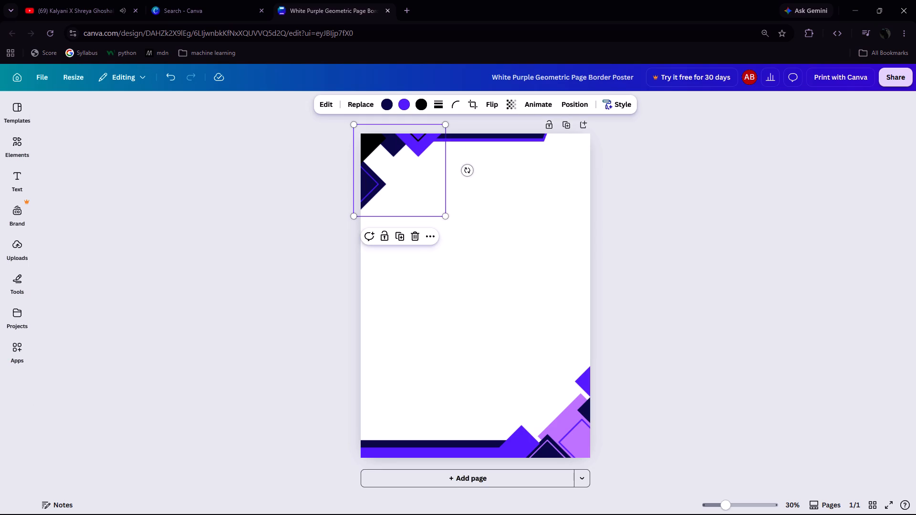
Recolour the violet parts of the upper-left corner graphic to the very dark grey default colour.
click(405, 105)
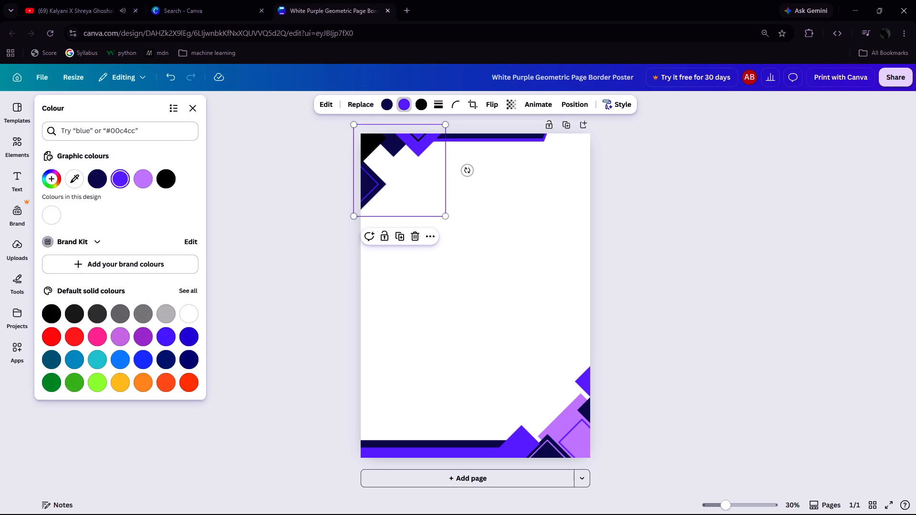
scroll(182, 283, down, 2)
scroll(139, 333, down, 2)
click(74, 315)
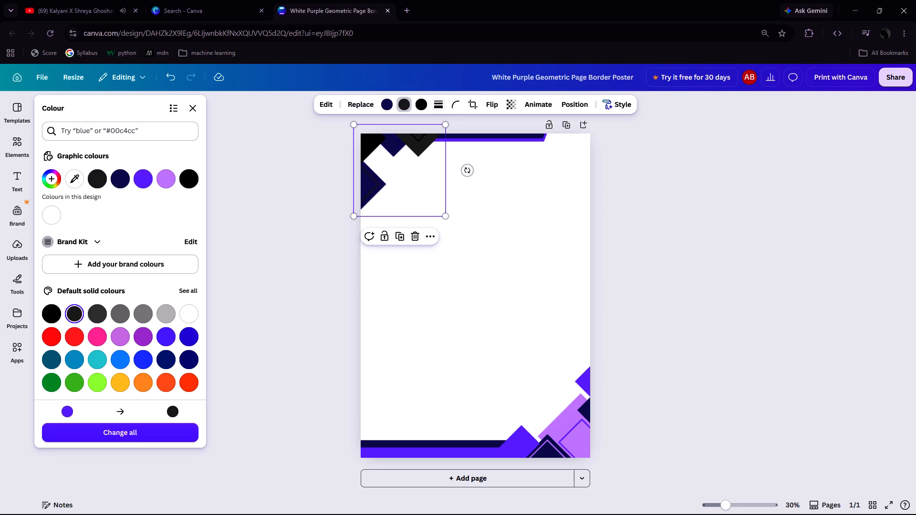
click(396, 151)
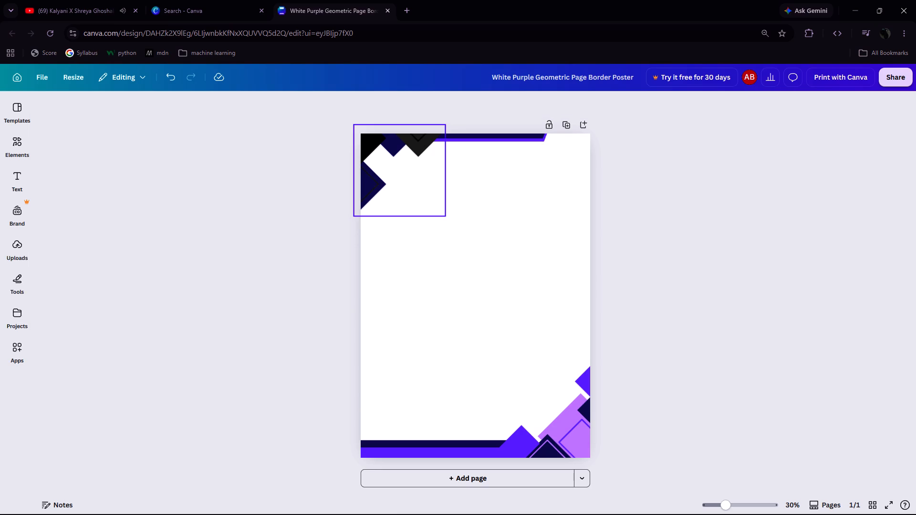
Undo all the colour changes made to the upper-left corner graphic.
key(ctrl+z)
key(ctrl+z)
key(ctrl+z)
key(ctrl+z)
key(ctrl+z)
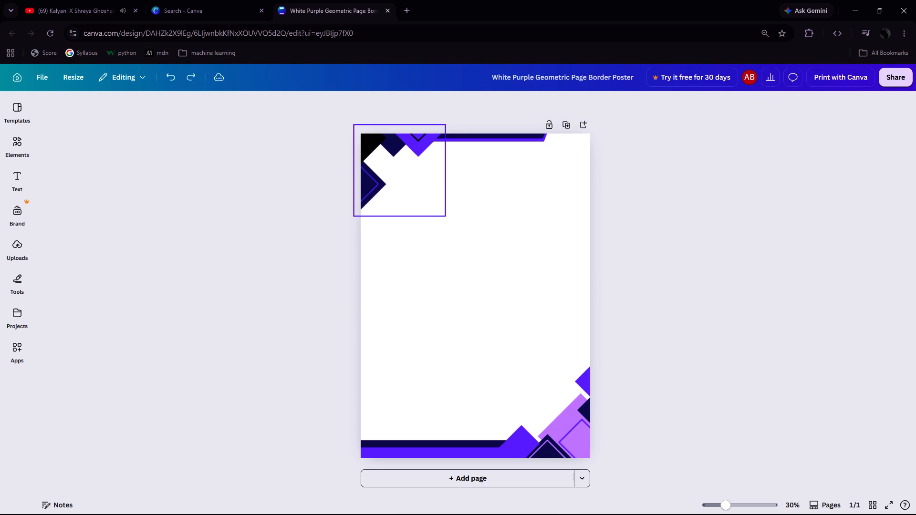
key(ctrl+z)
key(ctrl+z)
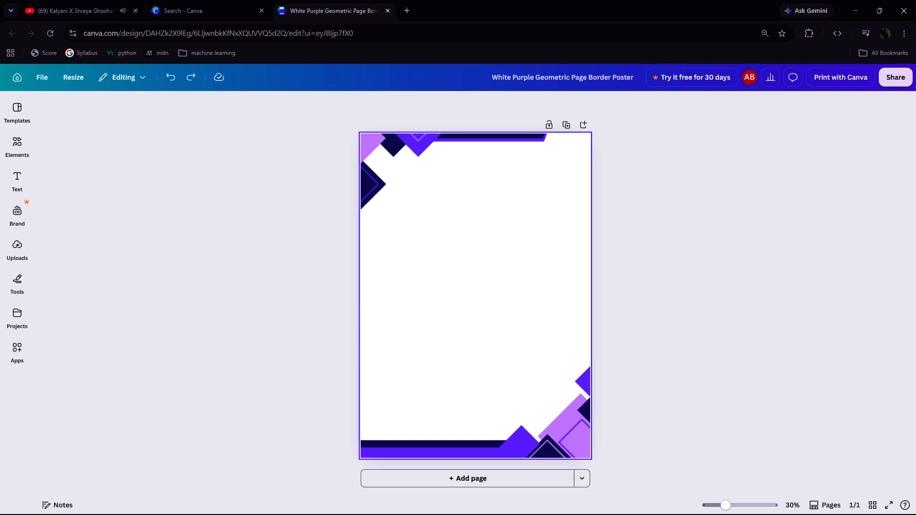
Browse all recommended elements and insert the slim blue banner bar with gold lines onto the poster.
click(423, 235)
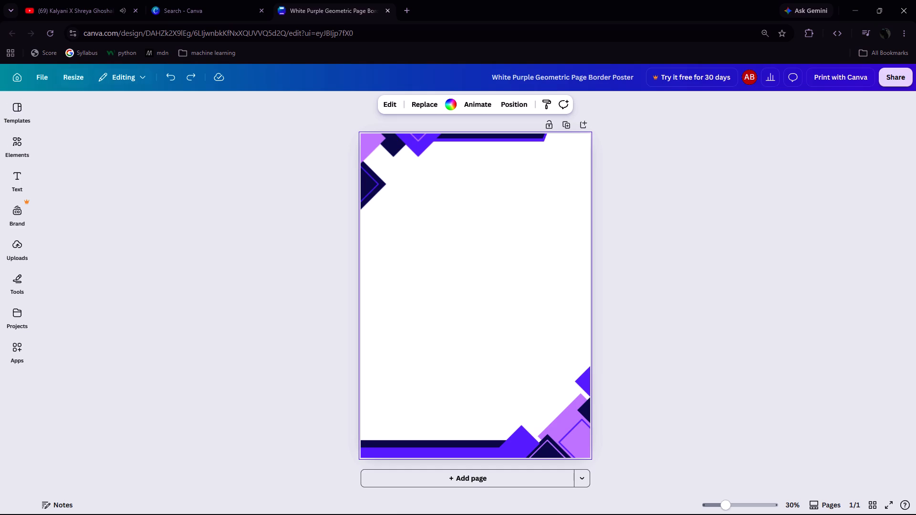
click(22, 145)
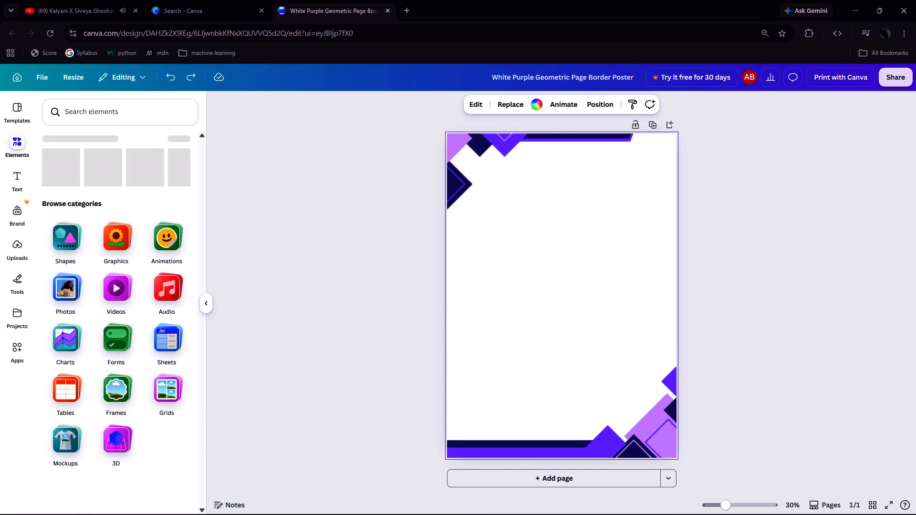
click(154, 118)
click(259, 196)
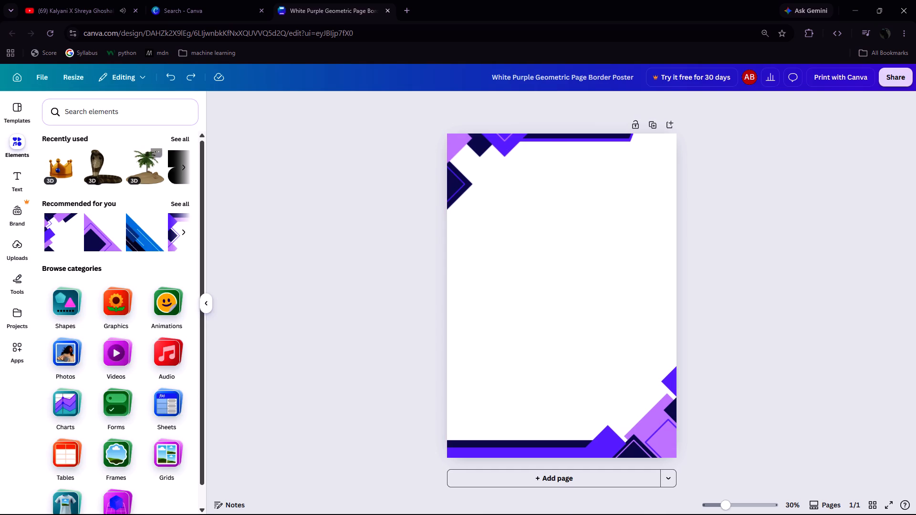
scroll(137, 179, down, 6)
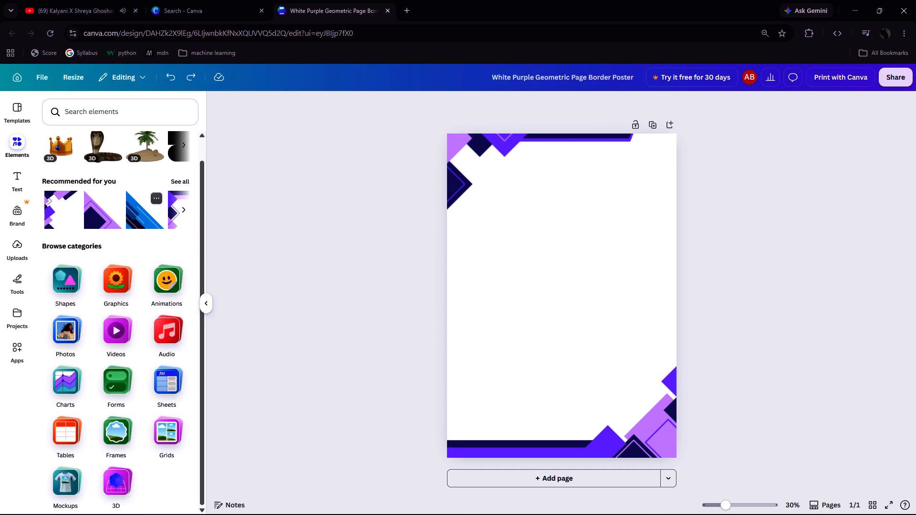
click(179, 185)
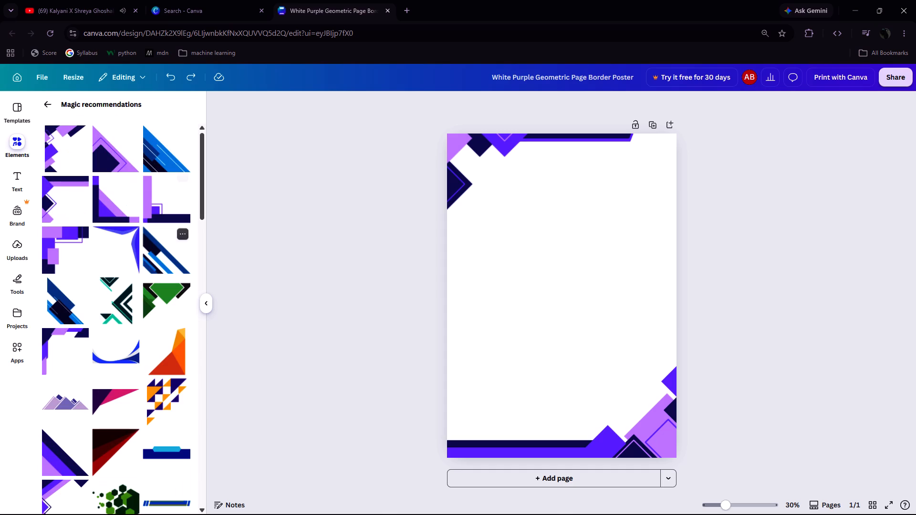
scroll(181, 222, down, 5)
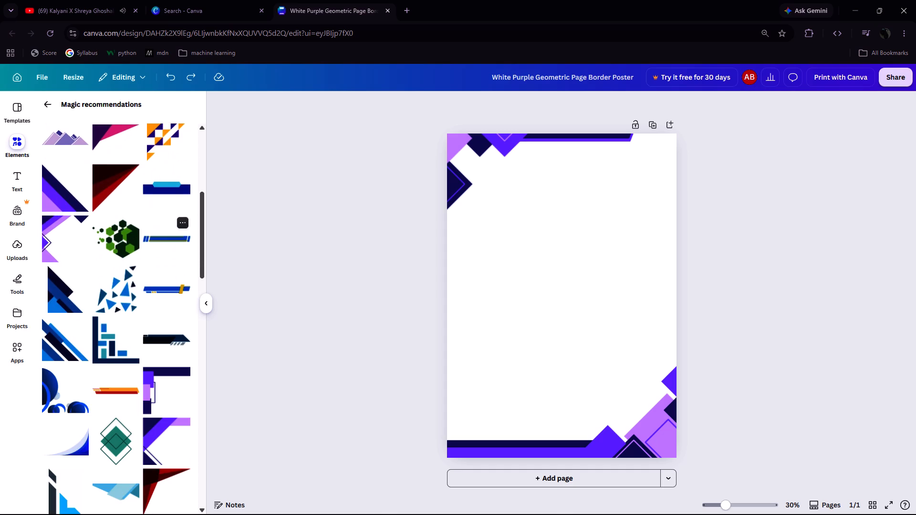
click(165, 247)
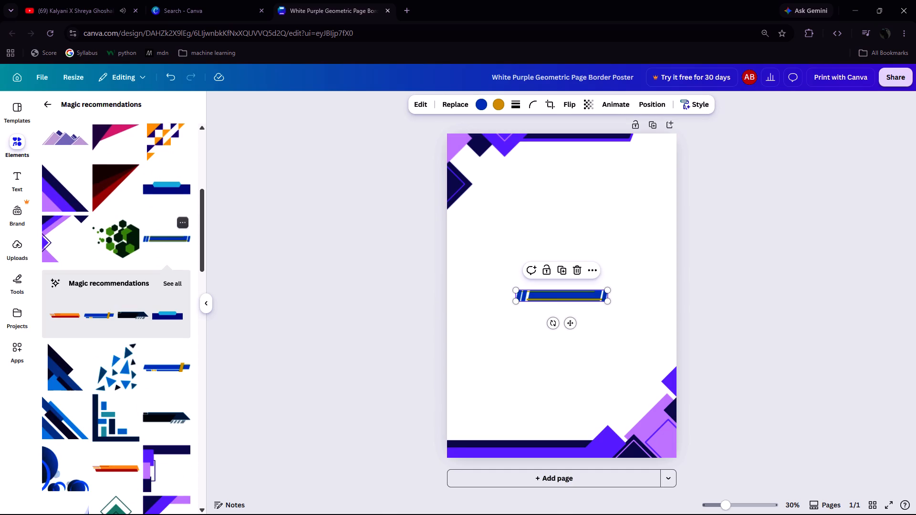
Recolour the banner bar's blue parts with the violet already used in the design.
click(482, 107)
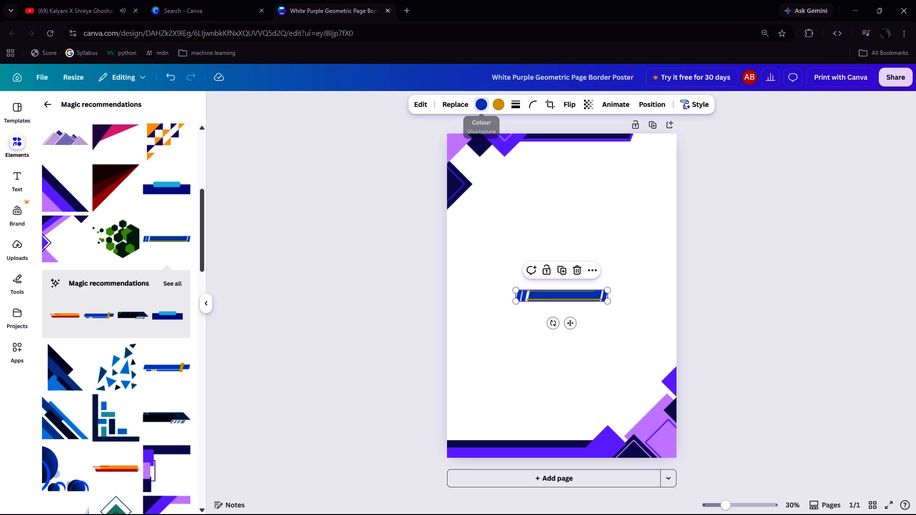
click(142, 175)
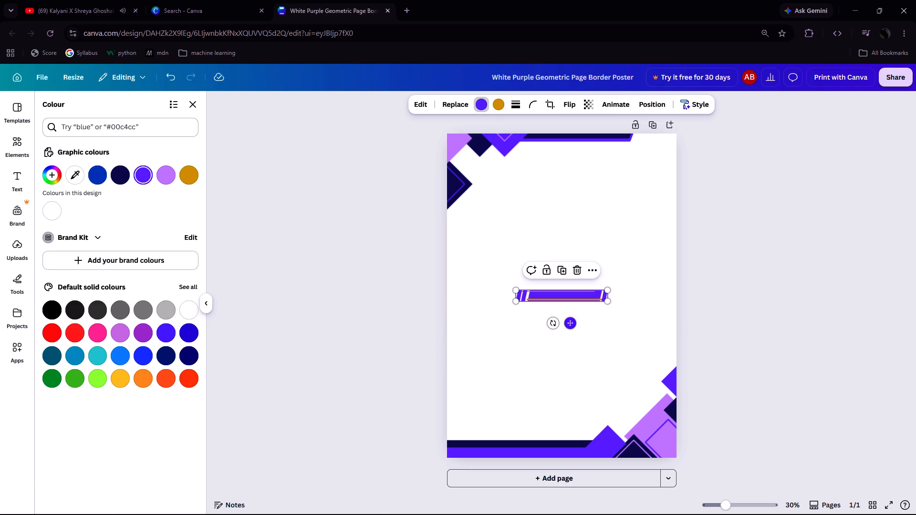
Move the banner bar to the page's upper-left area below the corner graphic and rotate it until nearly vertical.
drag(571, 323, 508, 265)
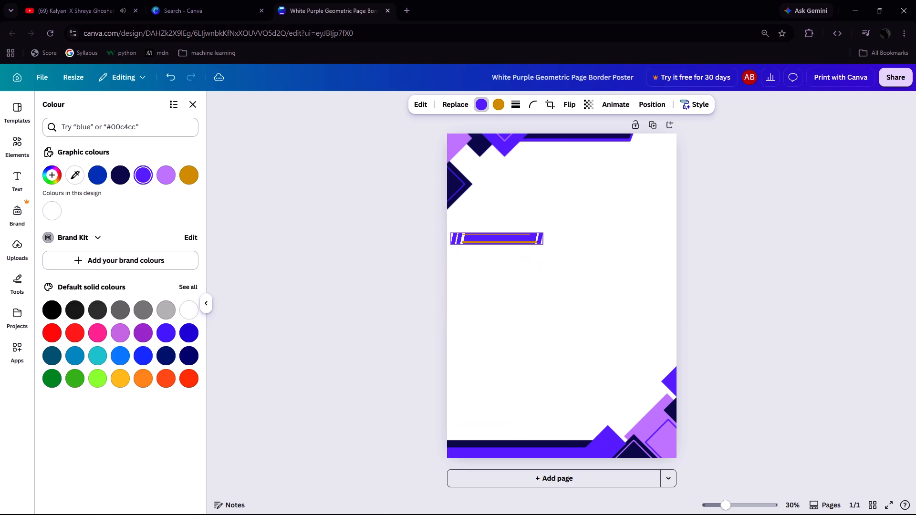
drag(508, 265, 520, 264)
drag(499, 267, 499, 267)
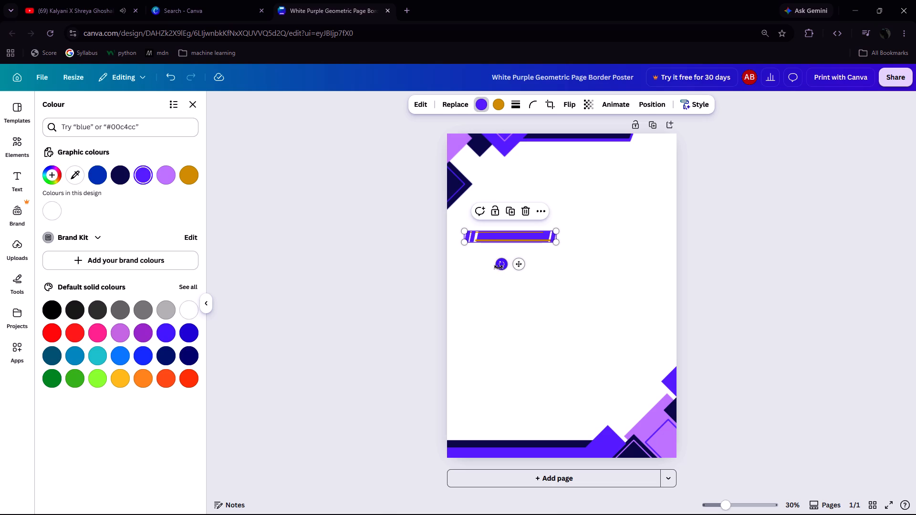
drag(499, 267, 468, 229)
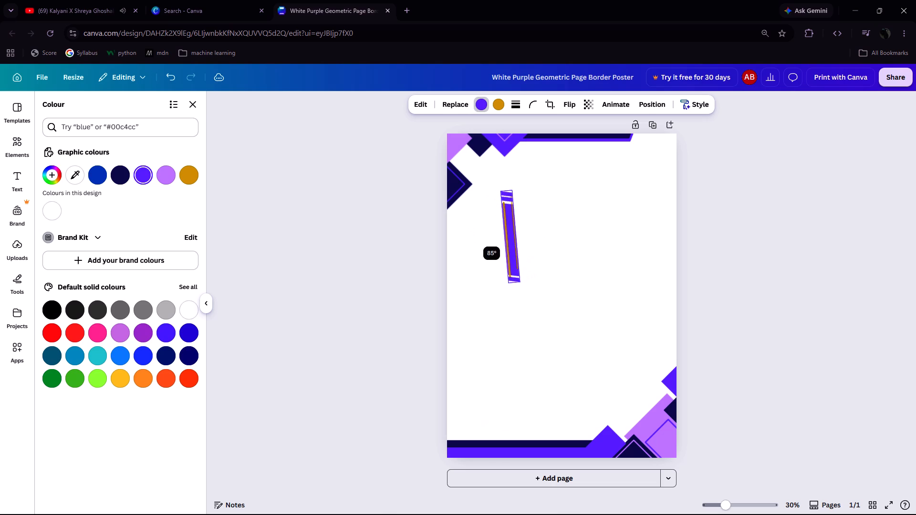
drag(468, 229, 470, 227)
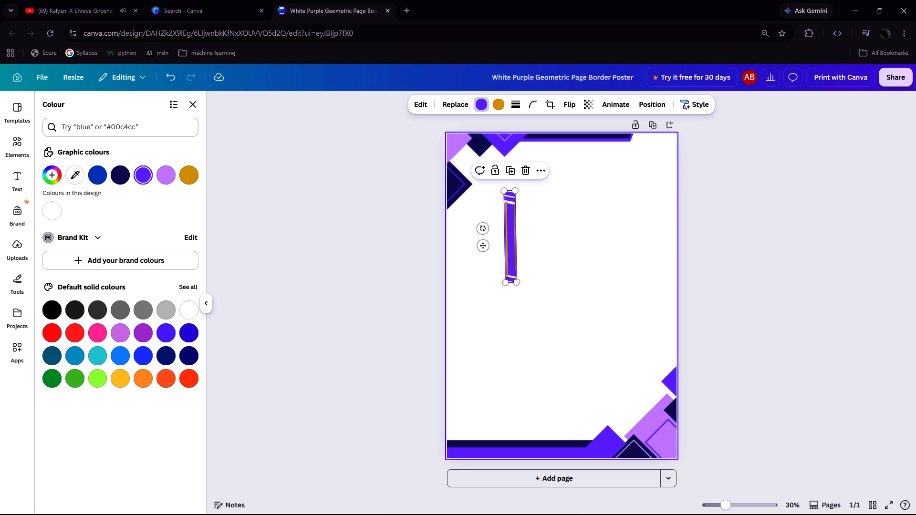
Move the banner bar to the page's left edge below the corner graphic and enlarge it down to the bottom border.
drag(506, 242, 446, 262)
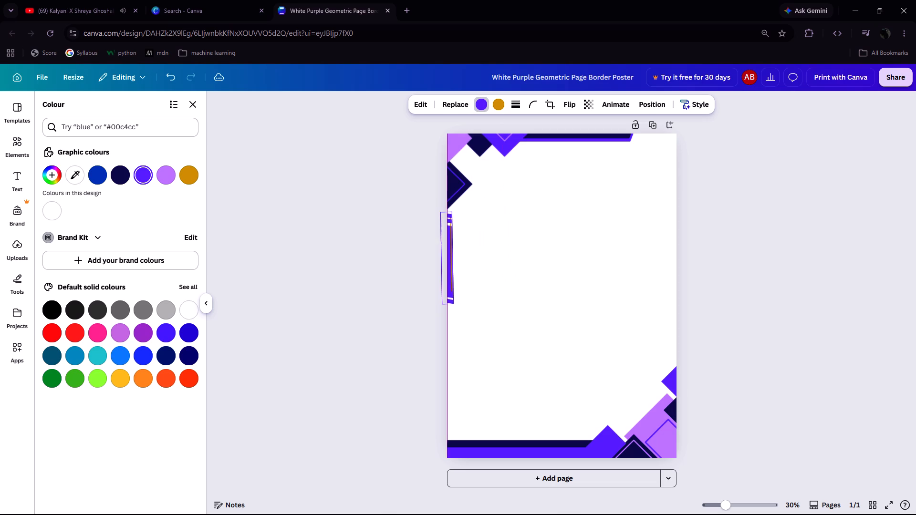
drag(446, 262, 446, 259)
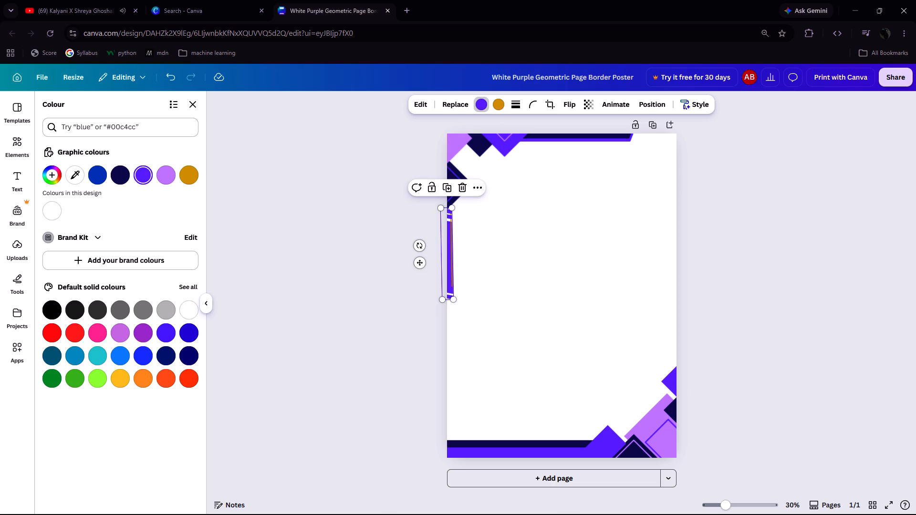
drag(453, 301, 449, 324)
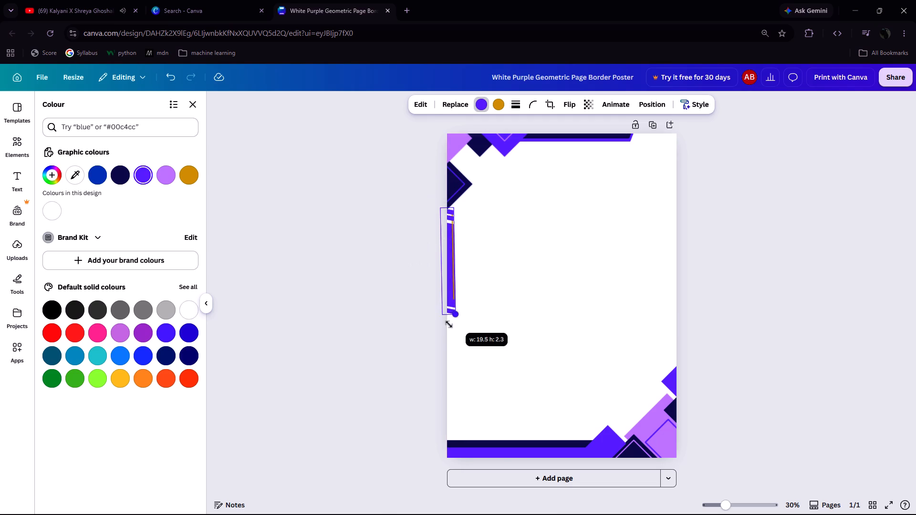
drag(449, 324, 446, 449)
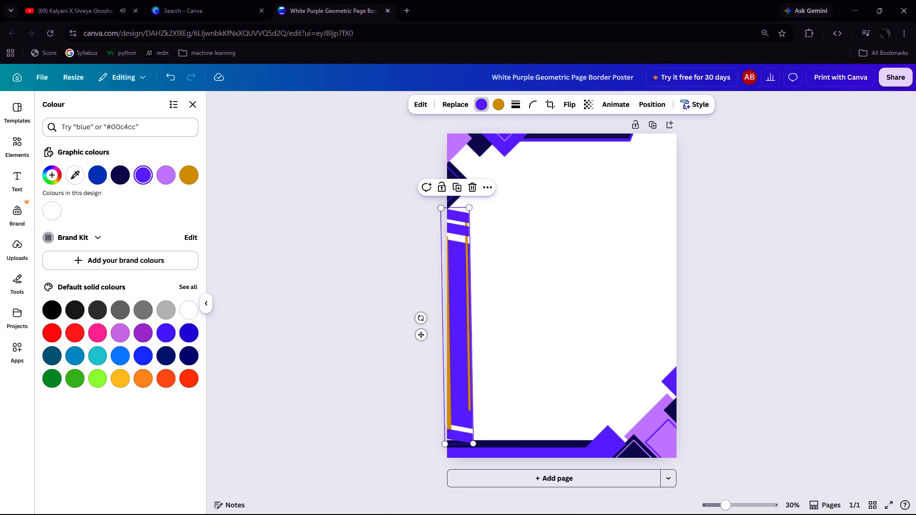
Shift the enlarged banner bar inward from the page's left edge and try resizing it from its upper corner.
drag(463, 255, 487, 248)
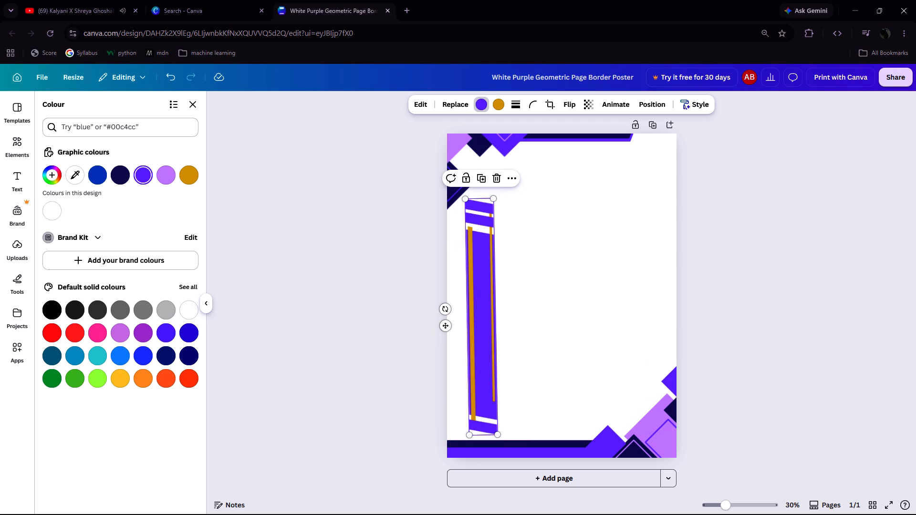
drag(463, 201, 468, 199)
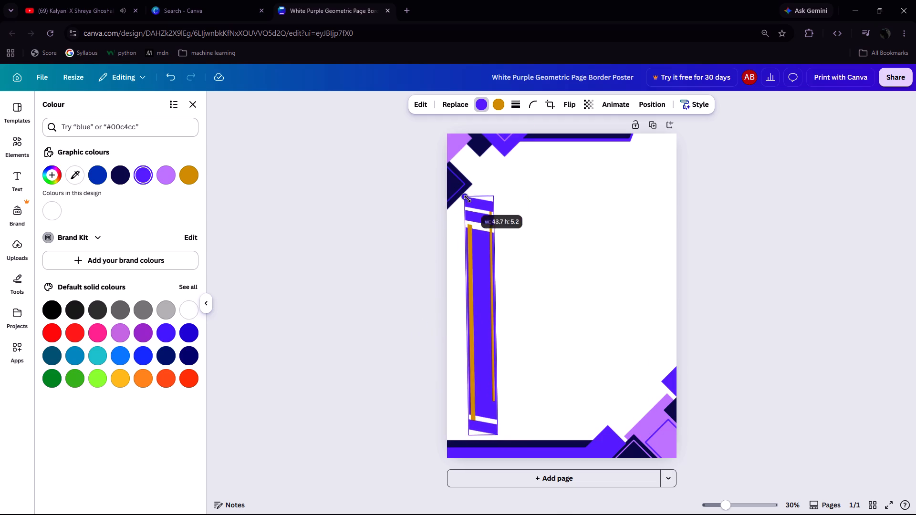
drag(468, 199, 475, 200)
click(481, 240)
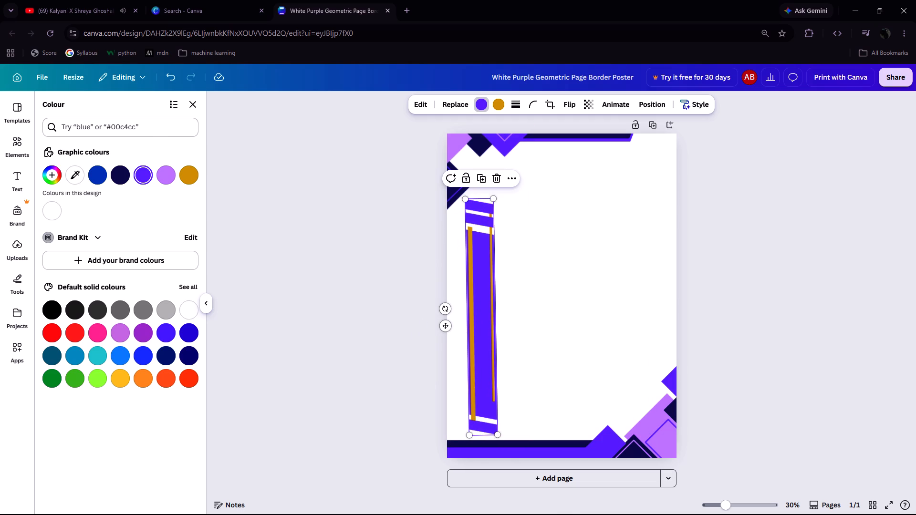
Delete the violet banner bar from the poster.
click(487, 307)
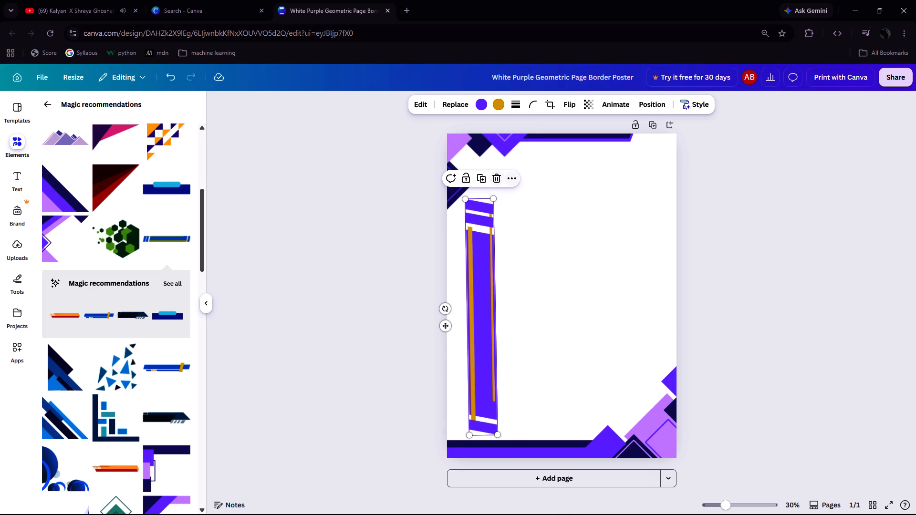
click(496, 185)
Browse further through the recommended elements and insert the orange medal with blue ribbons onto the poster.
scroll(166, 282, down, 4)
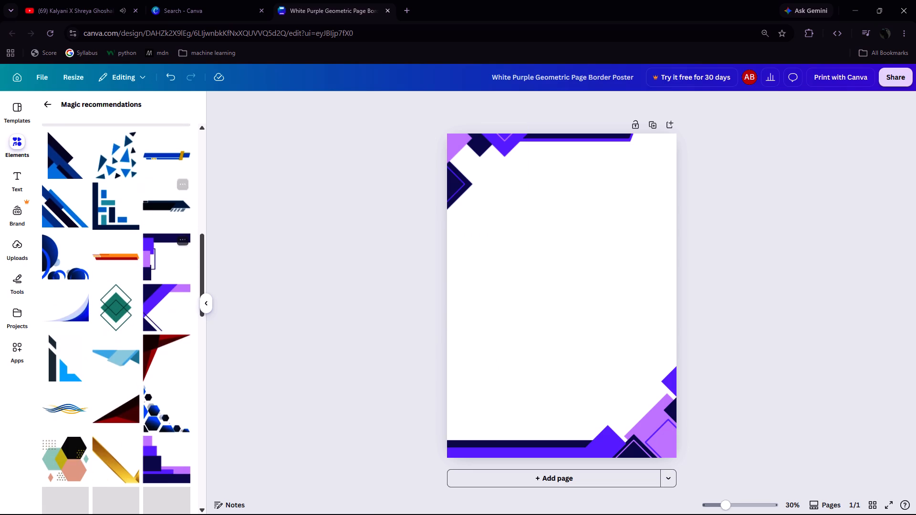
scroll(166, 282, down, 3)
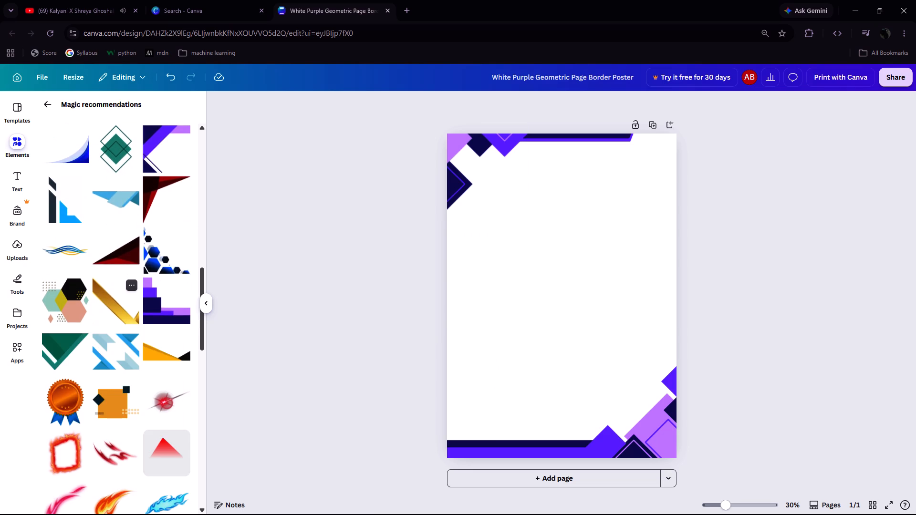
scroll(126, 295, down, 1)
click(61, 338)
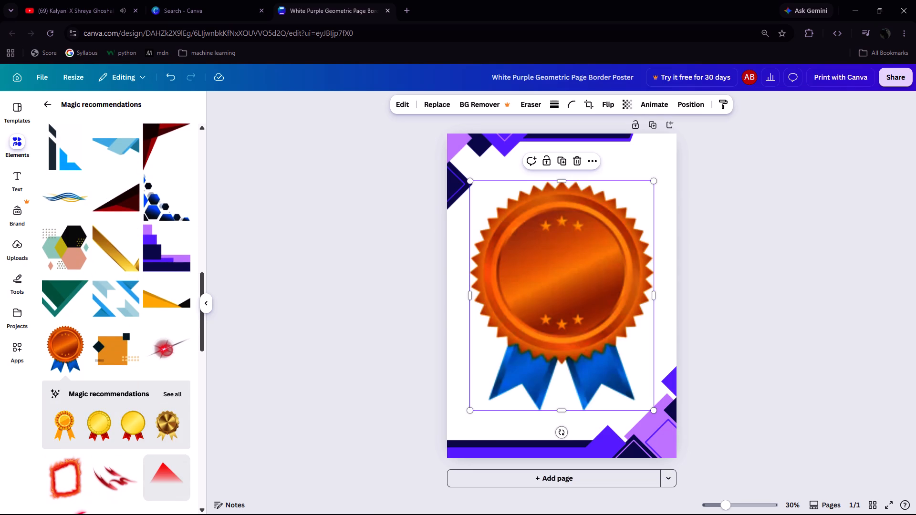
Shrink the medal to a small badge and place it near the page's top centre, just below the top border.
click(474, 260)
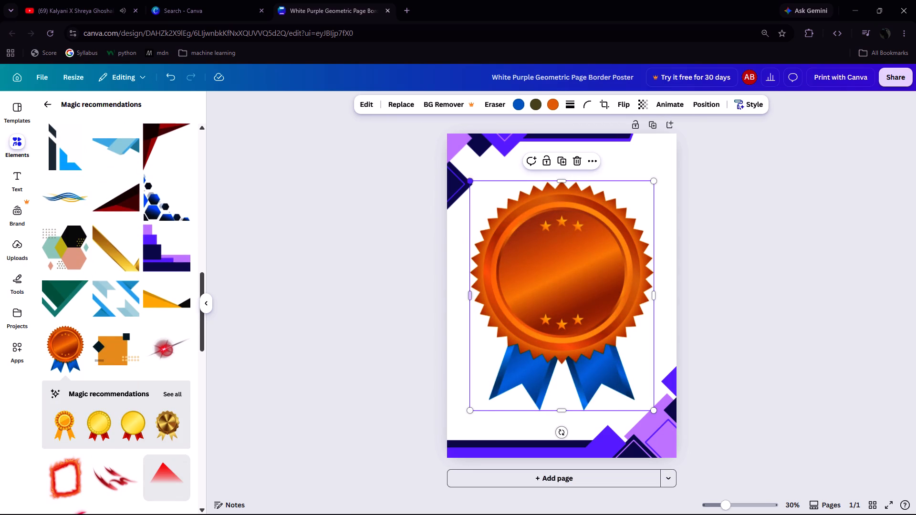
drag(470, 180, 520, 242)
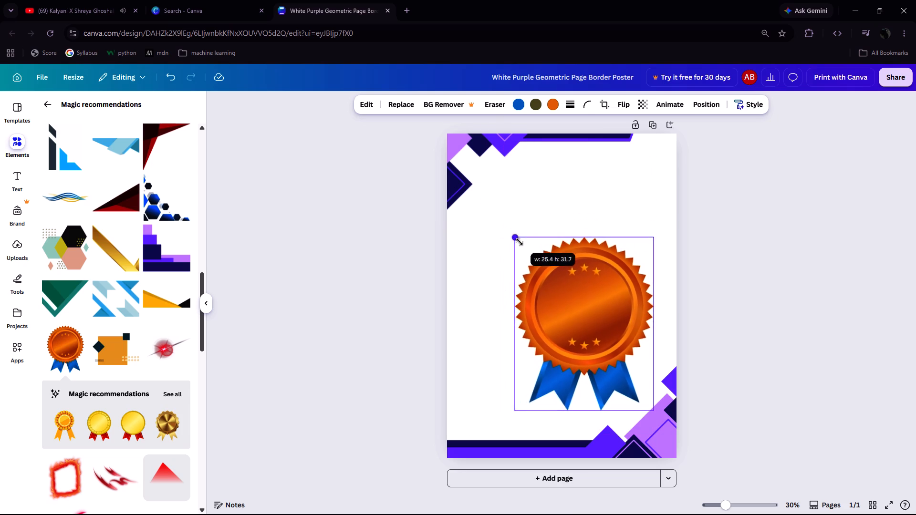
drag(520, 242, 540, 268)
drag(603, 325, 580, 269)
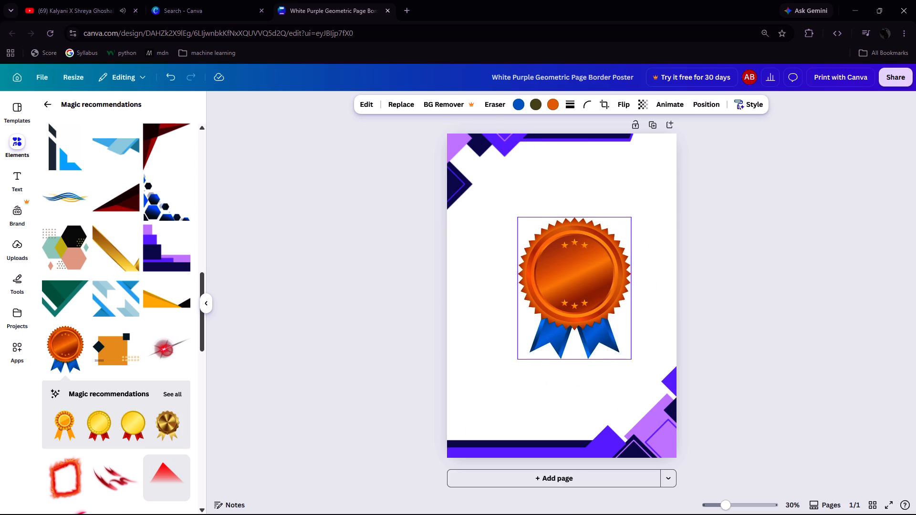
drag(580, 269, 568, 207)
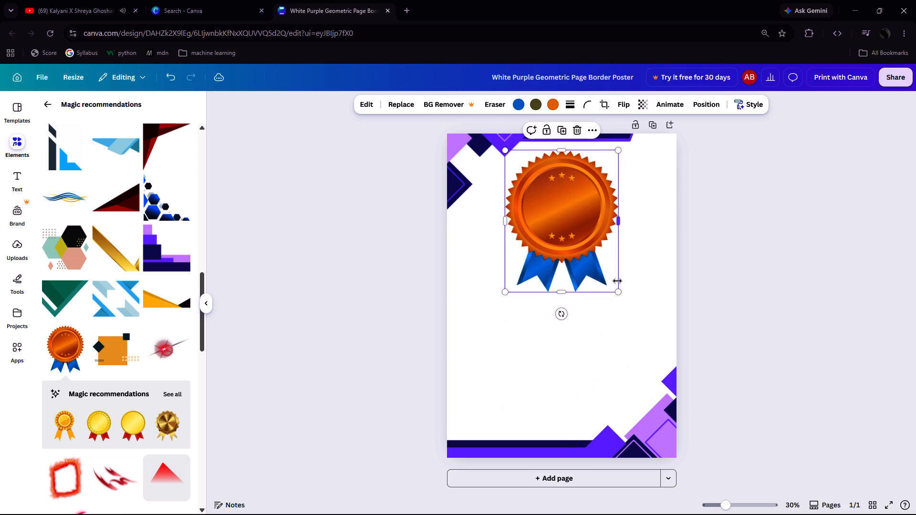
drag(618, 291, 570, 253)
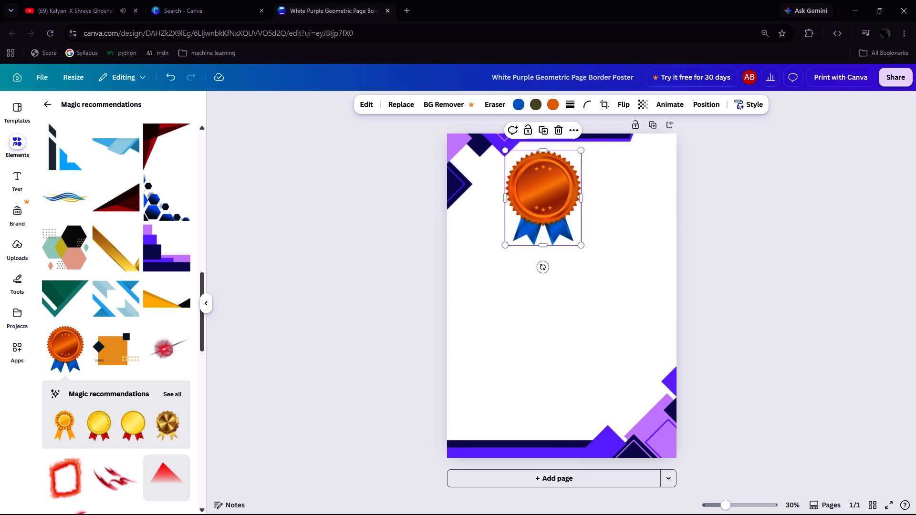
drag(549, 217, 558, 214)
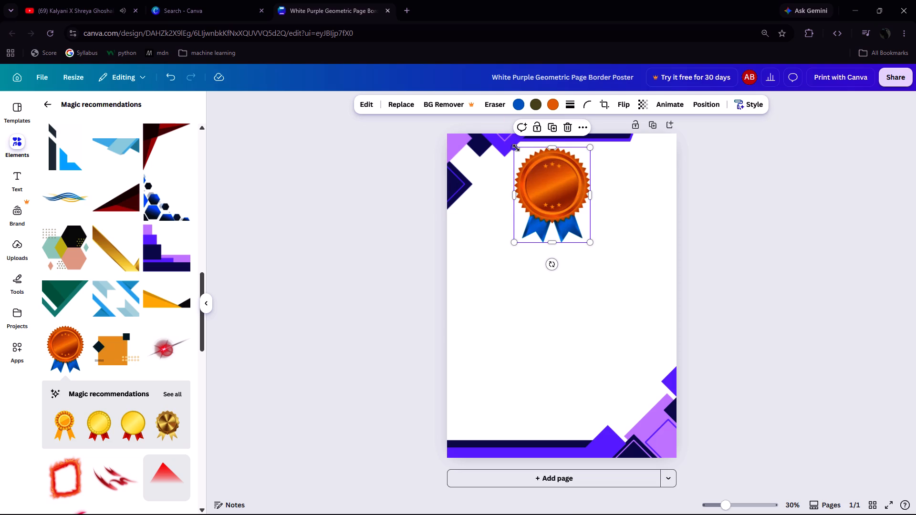
drag(516, 148, 553, 194)
drag(581, 218, 559, 175)
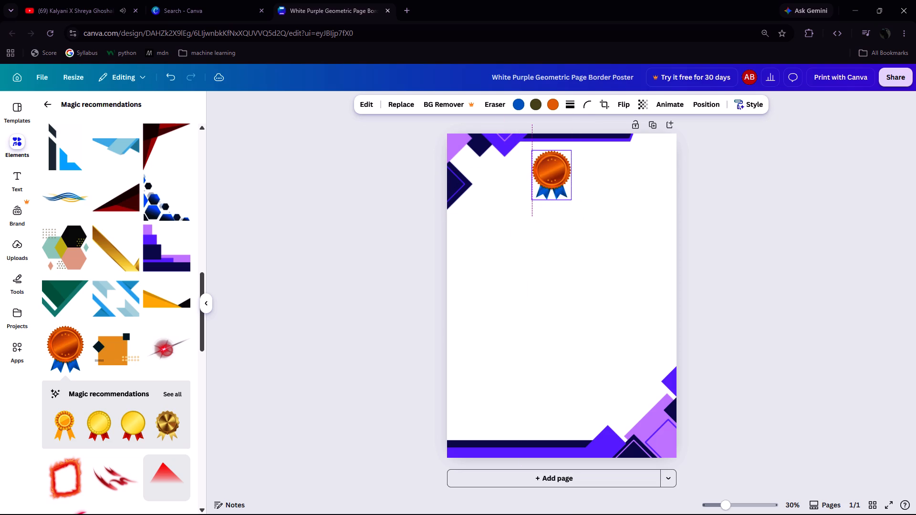
drag(559, 175, 559, 173)
click(648, 227)
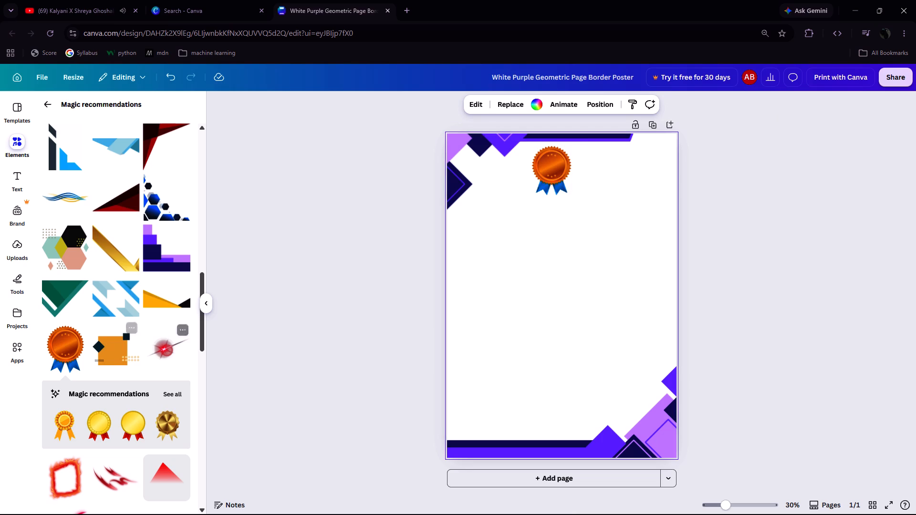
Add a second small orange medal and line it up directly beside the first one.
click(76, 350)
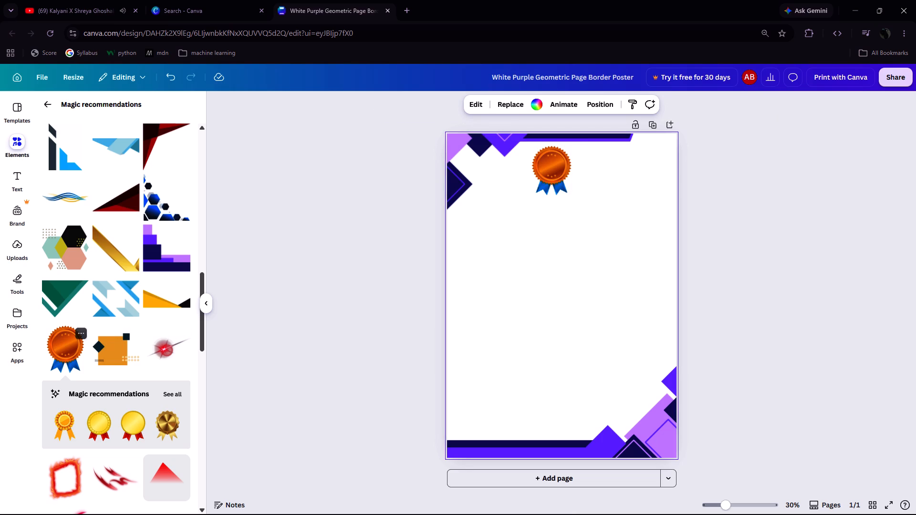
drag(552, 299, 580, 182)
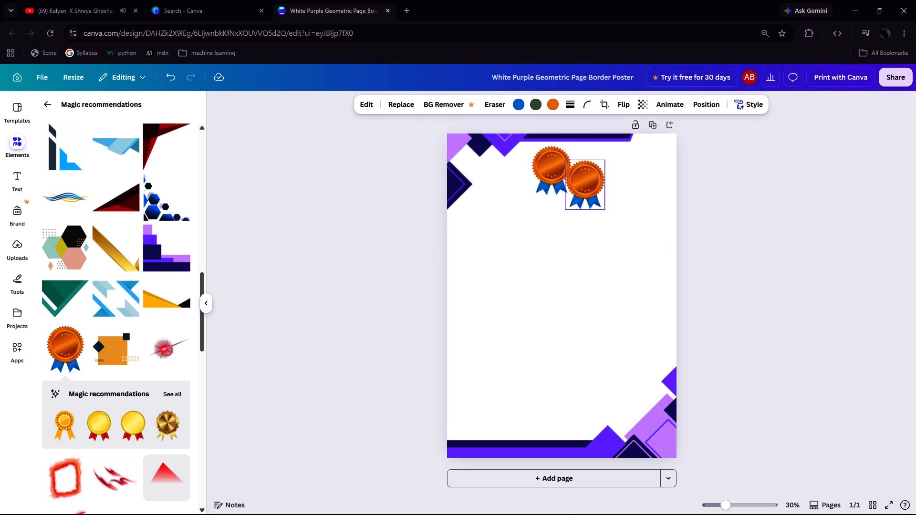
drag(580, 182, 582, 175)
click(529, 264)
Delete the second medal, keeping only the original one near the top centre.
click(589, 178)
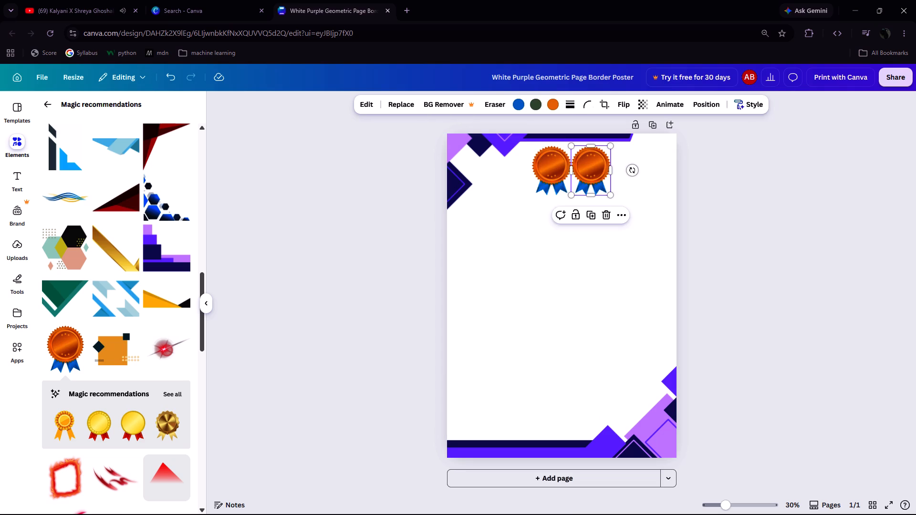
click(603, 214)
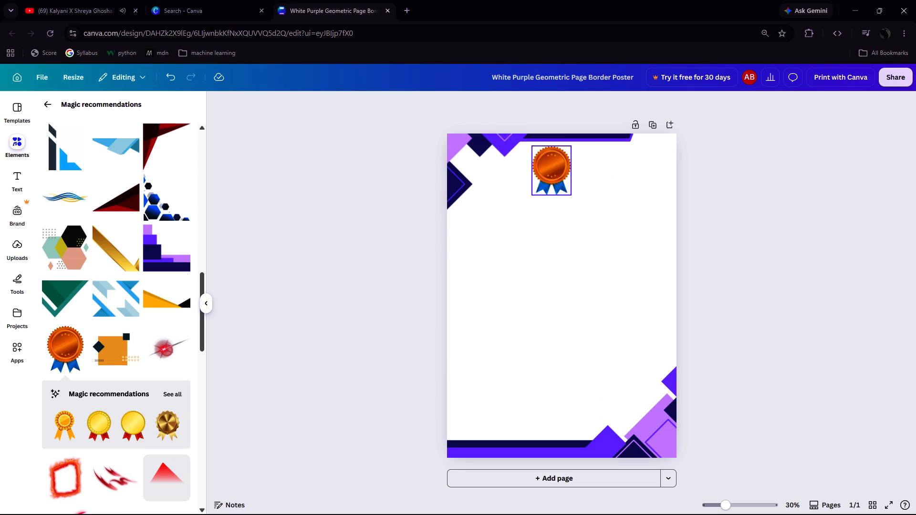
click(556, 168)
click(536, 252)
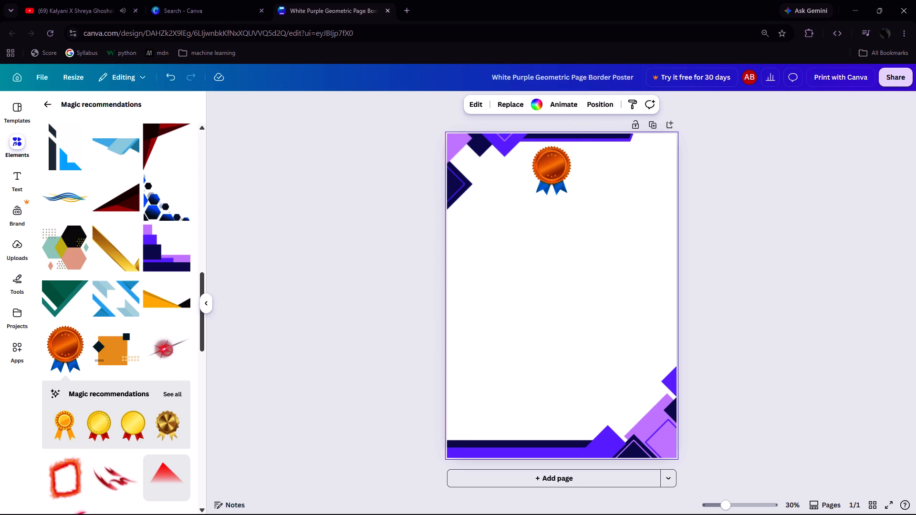
Browse further through the recommended elements and insert the black square graphic with the dark red glow.
scroll(233, 211, down, 3)
scroll(191, 227, down, 8)
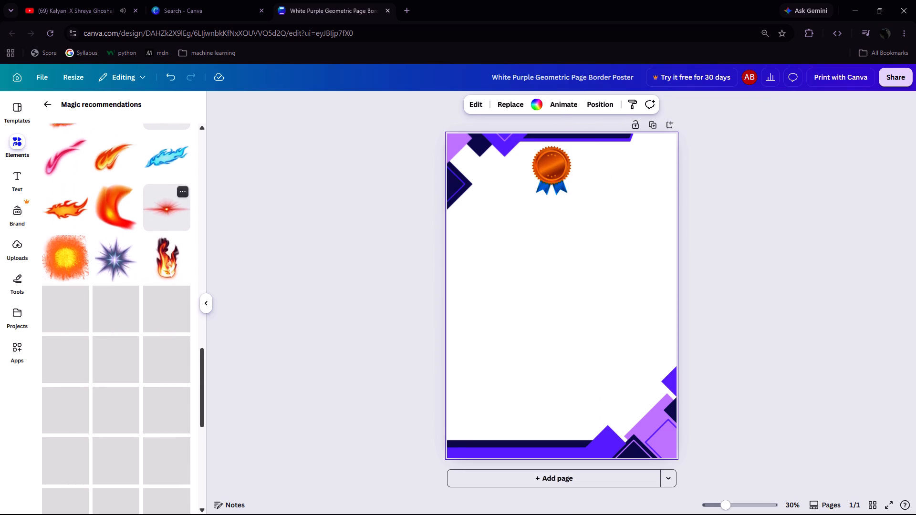
scroll(190, 227, down, 2)
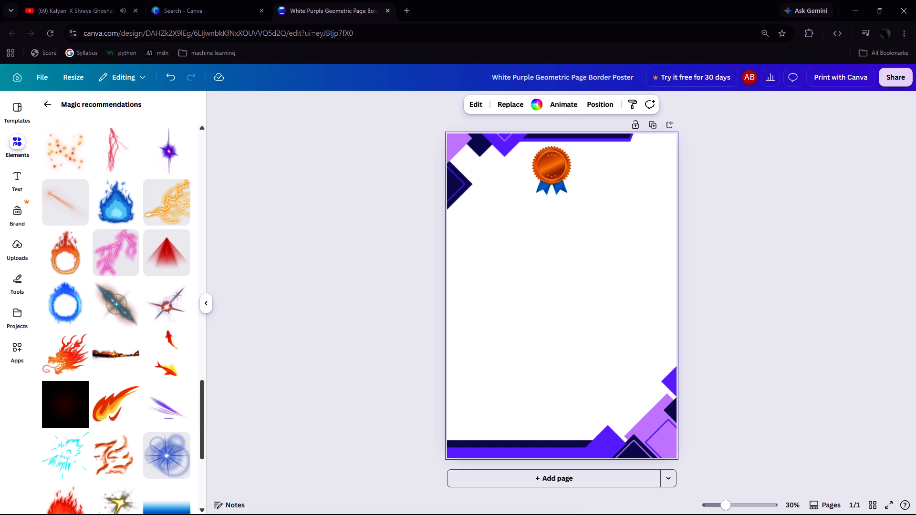
scroll(176, 227, down, 3)
click(69, 241)
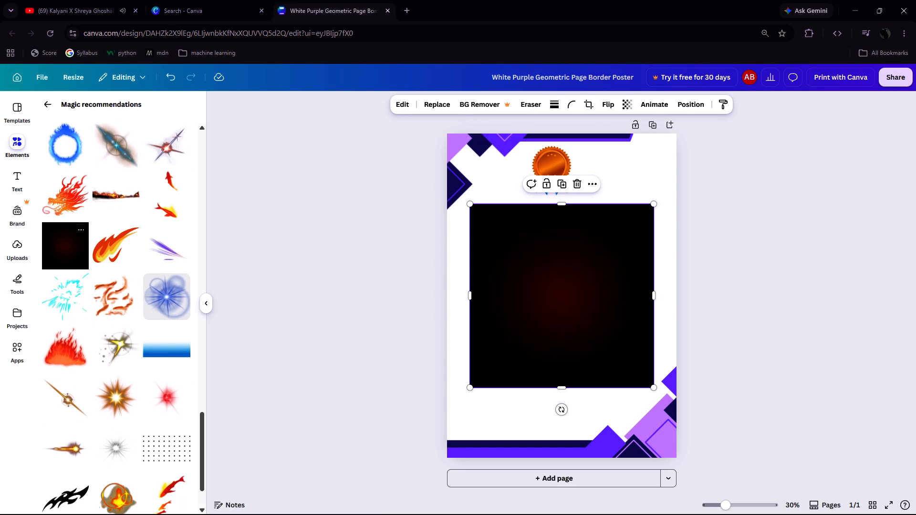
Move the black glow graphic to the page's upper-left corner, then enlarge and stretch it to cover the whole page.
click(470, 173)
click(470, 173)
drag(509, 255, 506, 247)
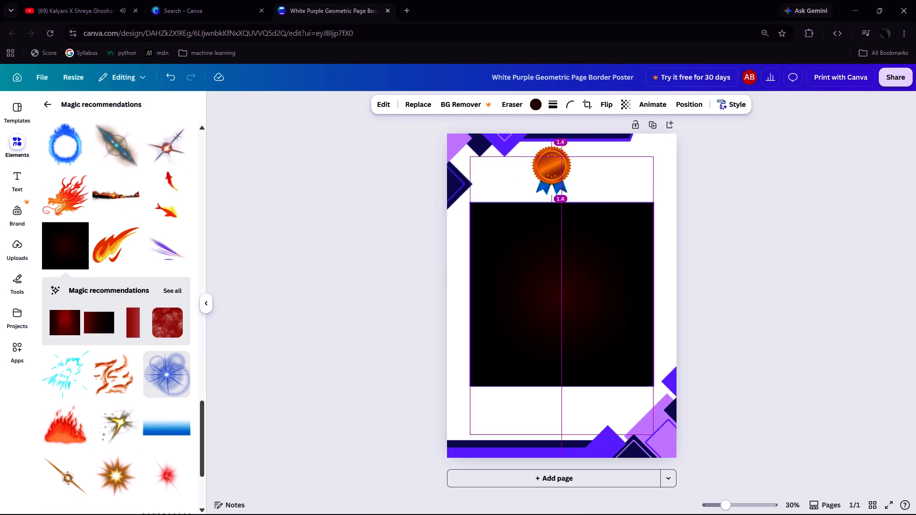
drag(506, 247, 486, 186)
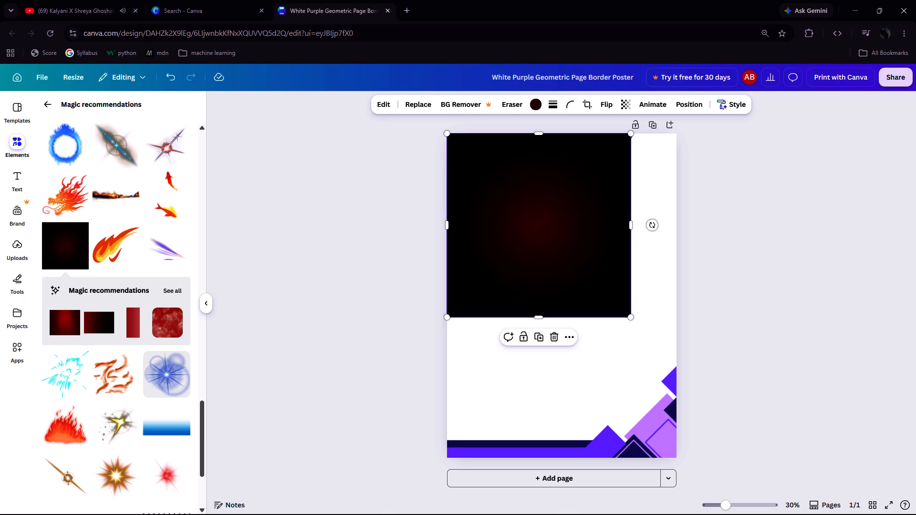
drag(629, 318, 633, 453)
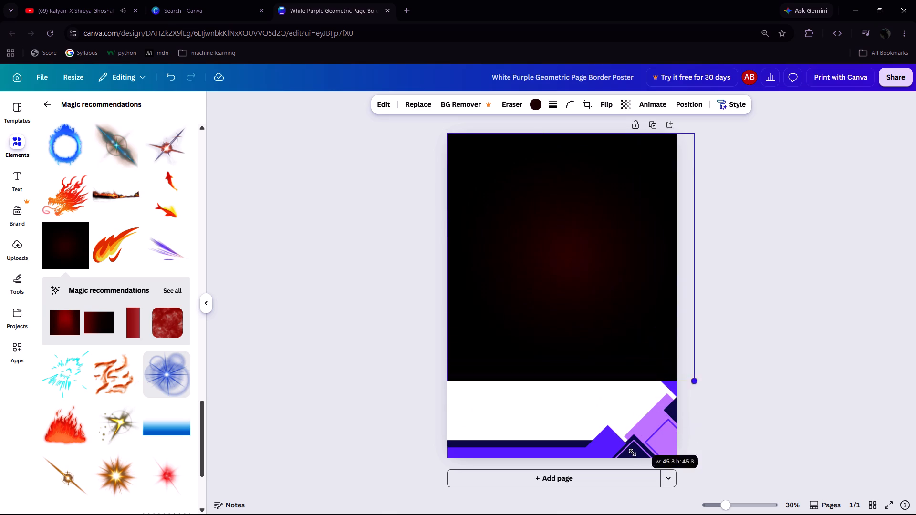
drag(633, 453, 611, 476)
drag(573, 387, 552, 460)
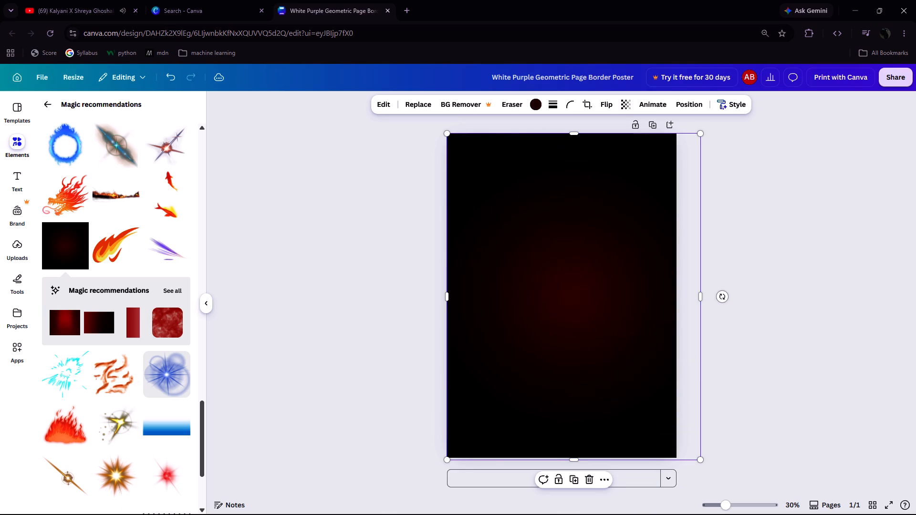
Set the black and dark red glow image as the poster's background.
click(726, 106)
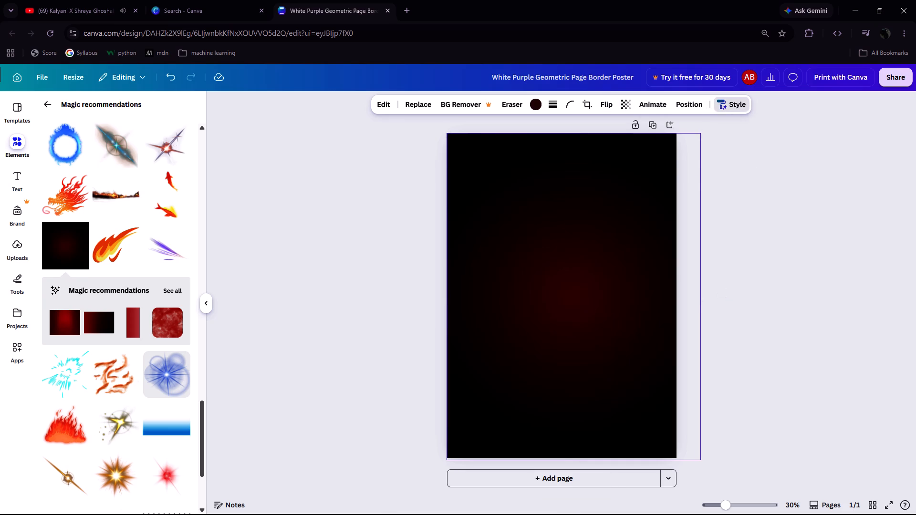
right_click(587, 209)
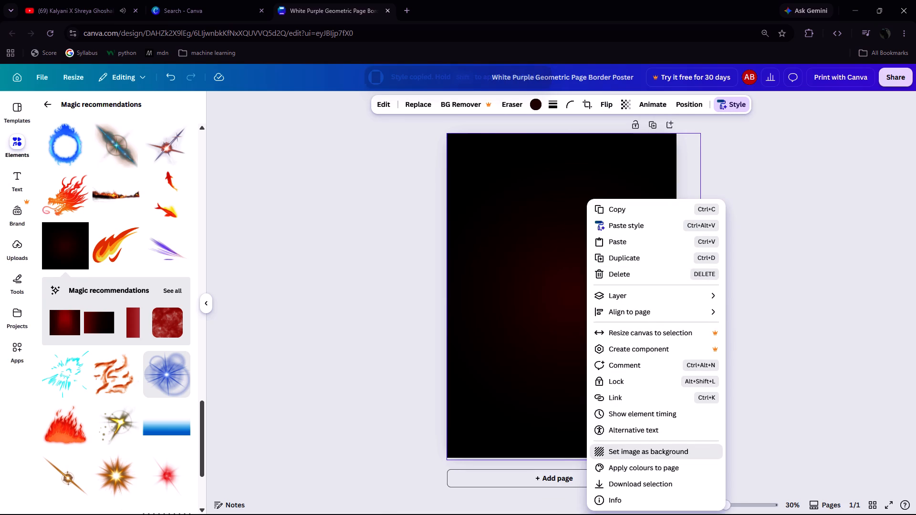
click(645, 457)
click(600, 320)
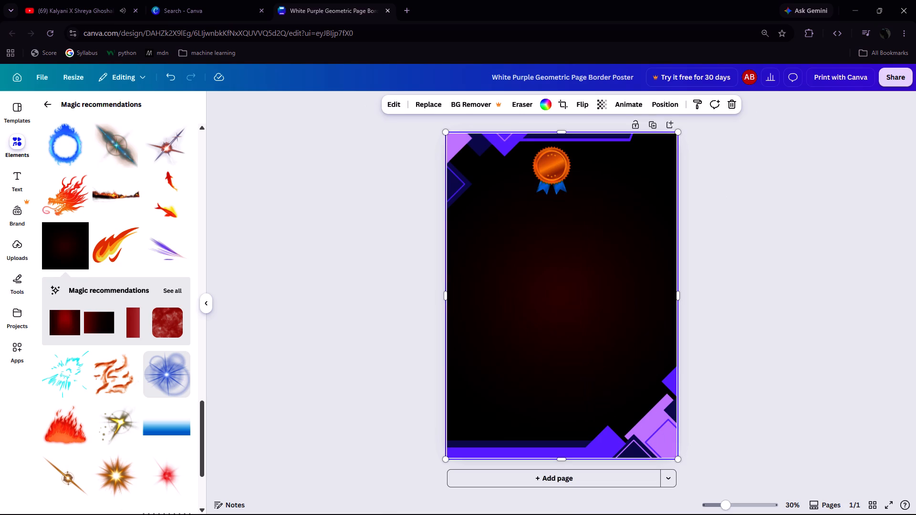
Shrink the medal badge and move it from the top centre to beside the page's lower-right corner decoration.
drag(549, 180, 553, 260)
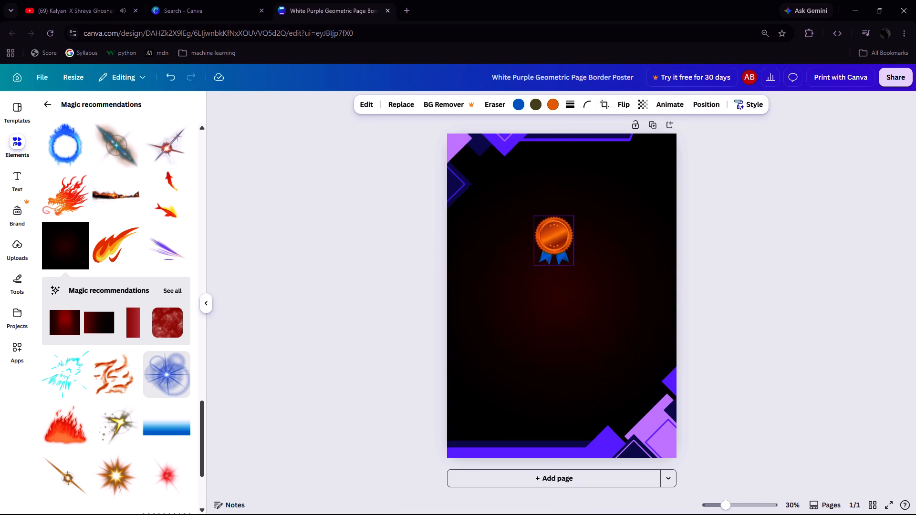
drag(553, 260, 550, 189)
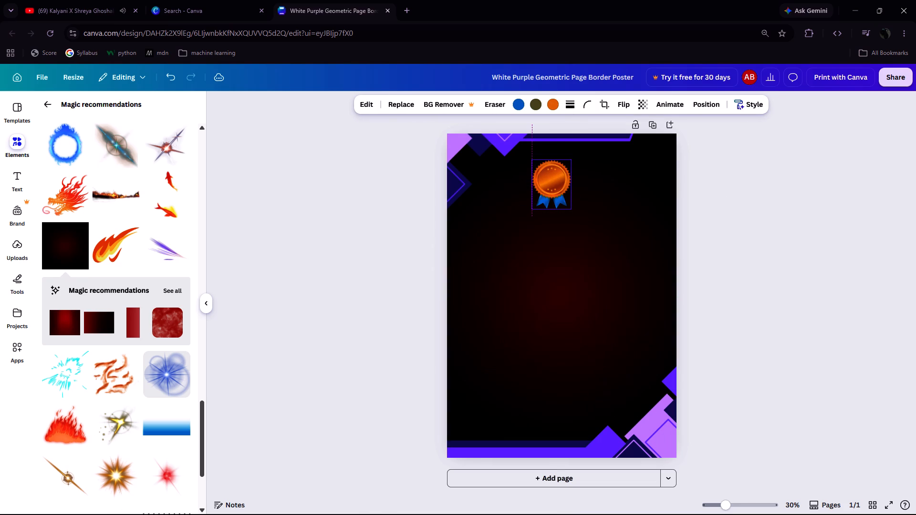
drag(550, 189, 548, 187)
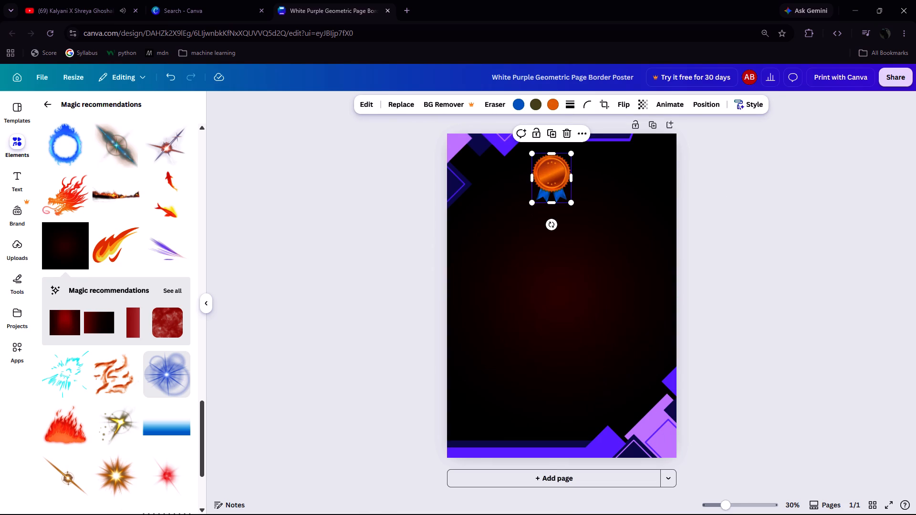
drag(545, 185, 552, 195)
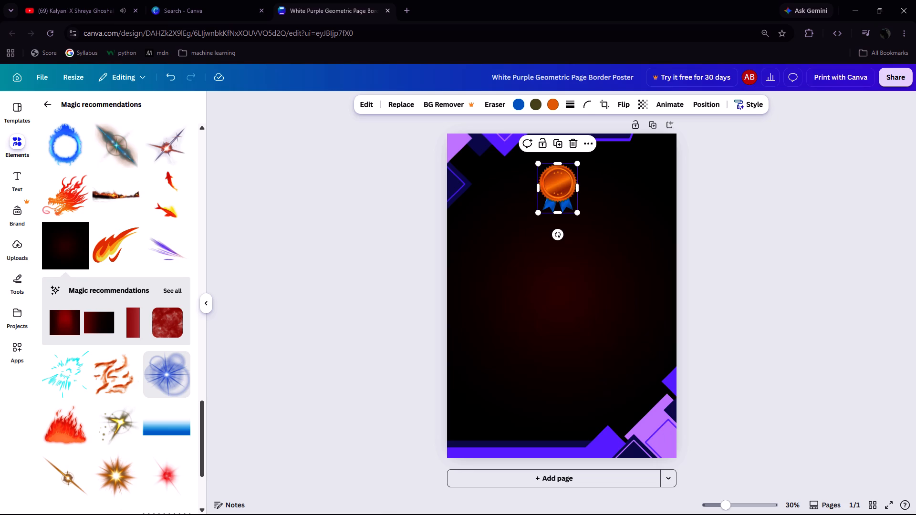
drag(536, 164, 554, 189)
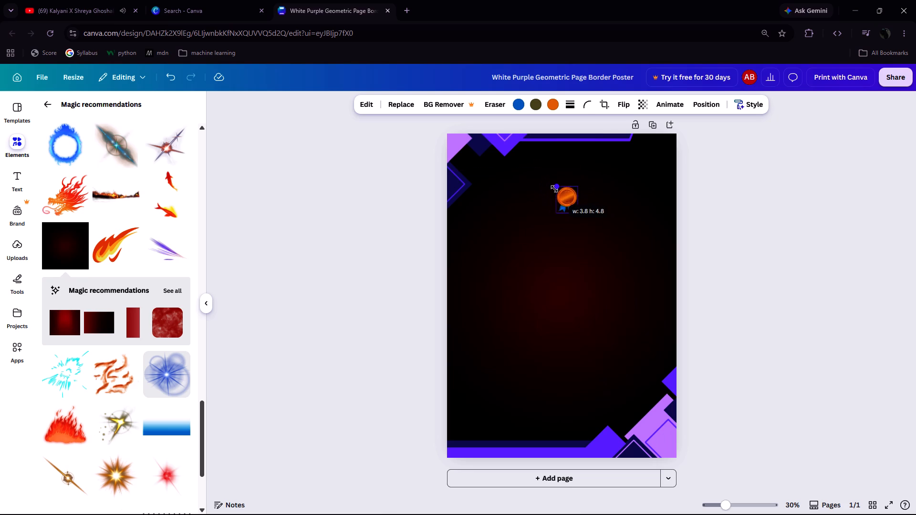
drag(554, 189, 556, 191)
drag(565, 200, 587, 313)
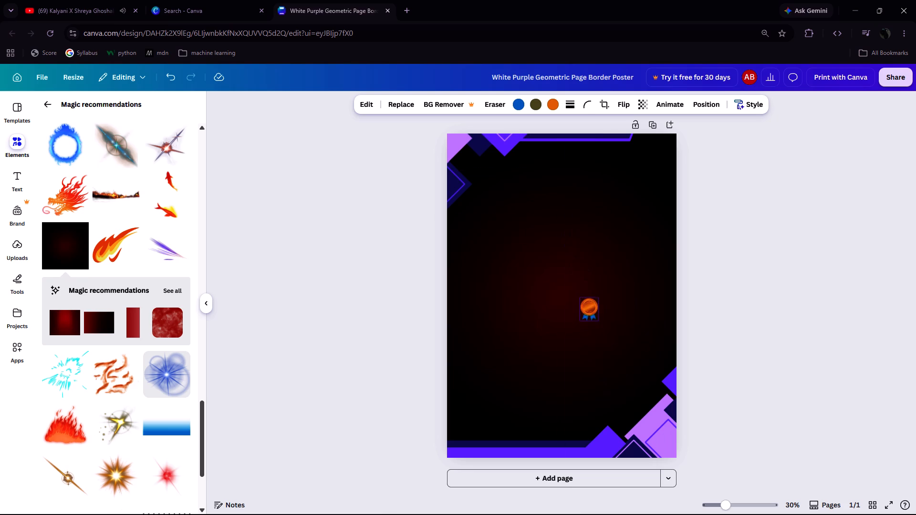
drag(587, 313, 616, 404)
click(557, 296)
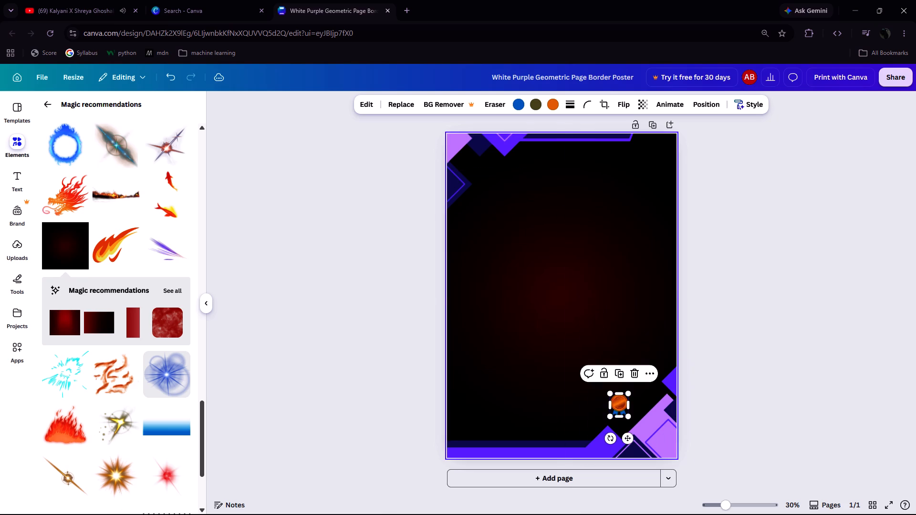
Browse further through the recommended elements for another graphic for the poster.
scroll(162, 316, down, 2)
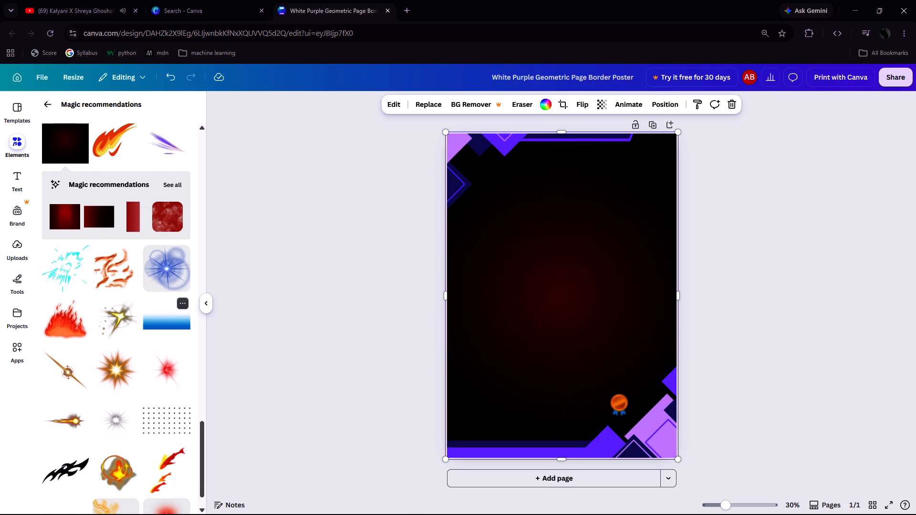
scroll(159, 312, down, 4)
scroll(86, 313, down, 4)
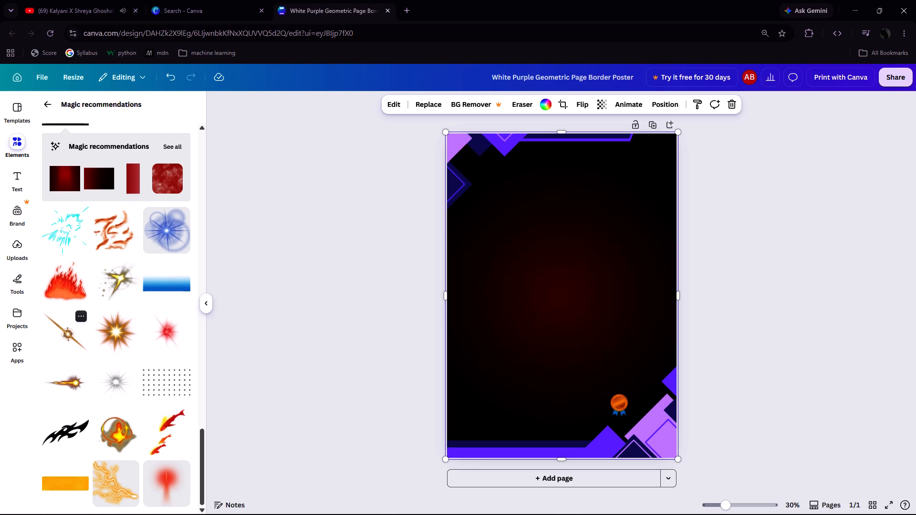
scroll(86, 313, up, 3)
scroll(86, 313, down, 8)
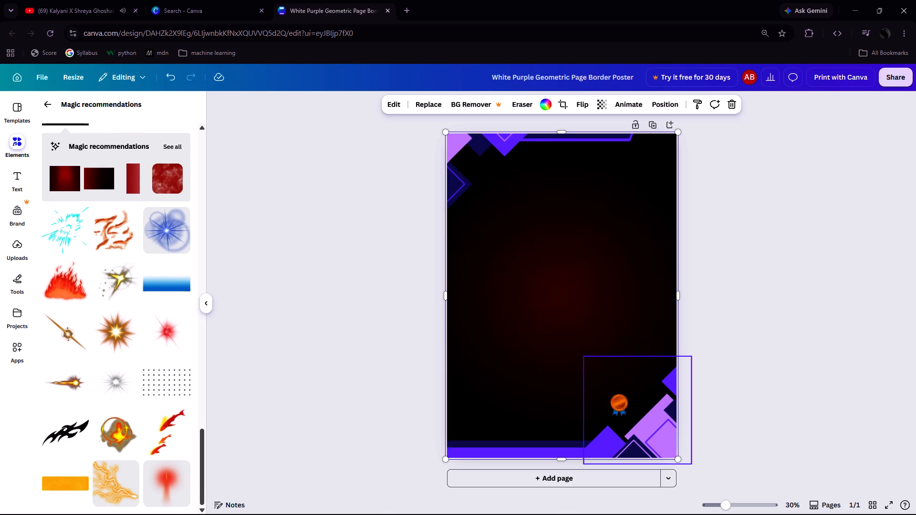
Delete the medal badge near the page's lower-right corner.
click(614, 403)
click(632, 376)
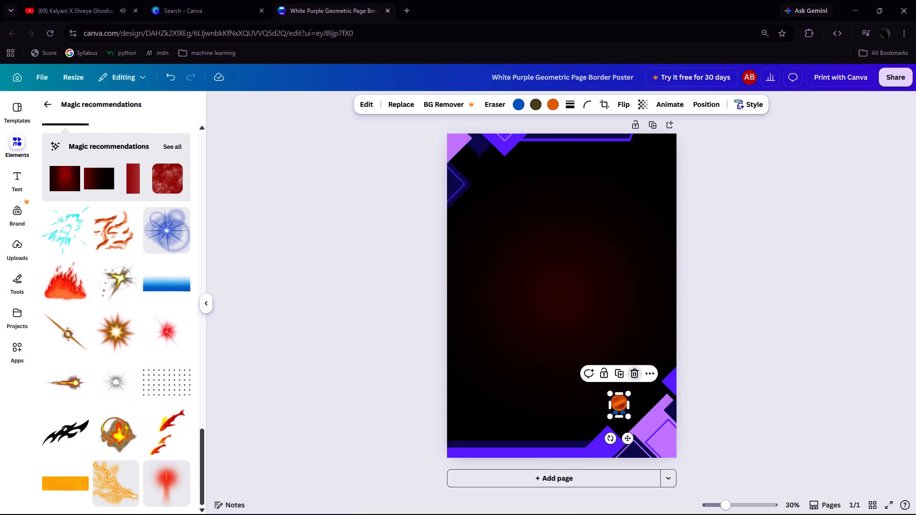
Insert the black tribal flame graphic from the recommended elements onto the page.
scroll(111, 392, down, 2)
scroll(111, 390, up, 3)
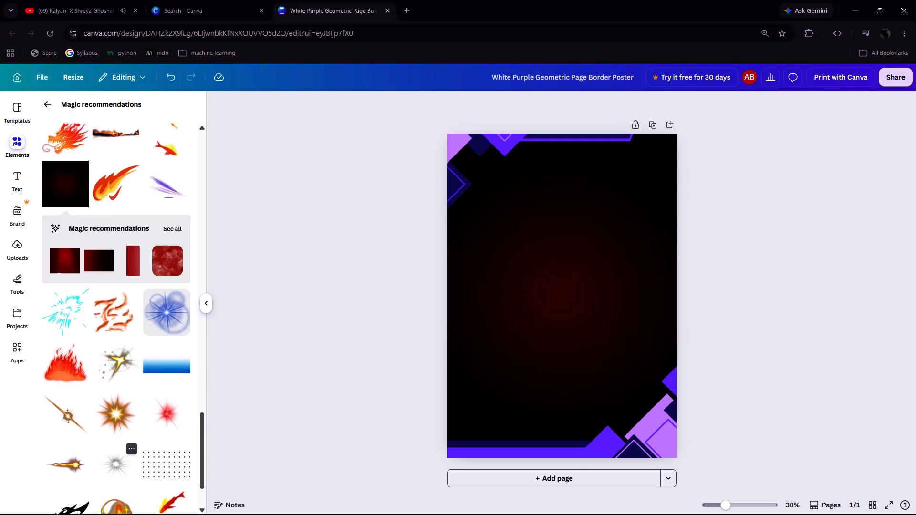
scroll(111, 390, up, 1)
scroll(111, 390, down, 7)
click(61, 431)
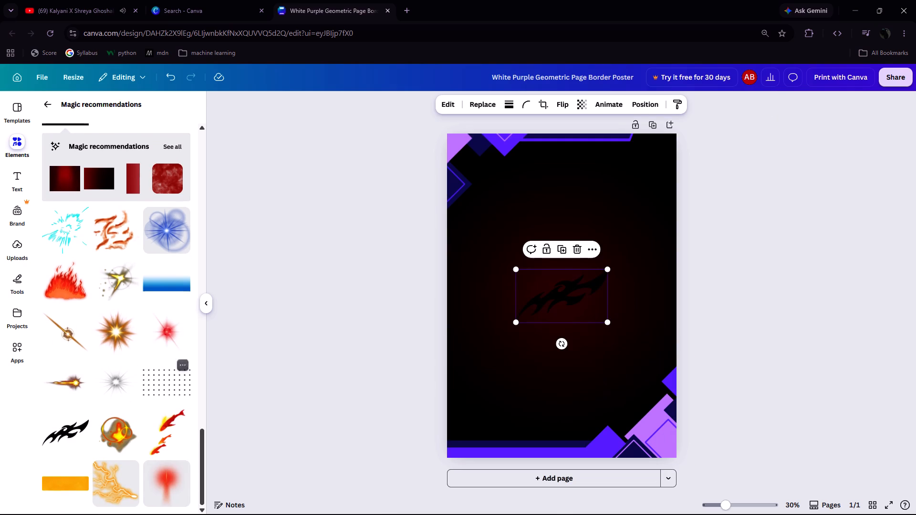
Enlarge the tribal flame graphic to nearly the page's width and move it up into the upper half.
drag(517, 322, 478, 339)
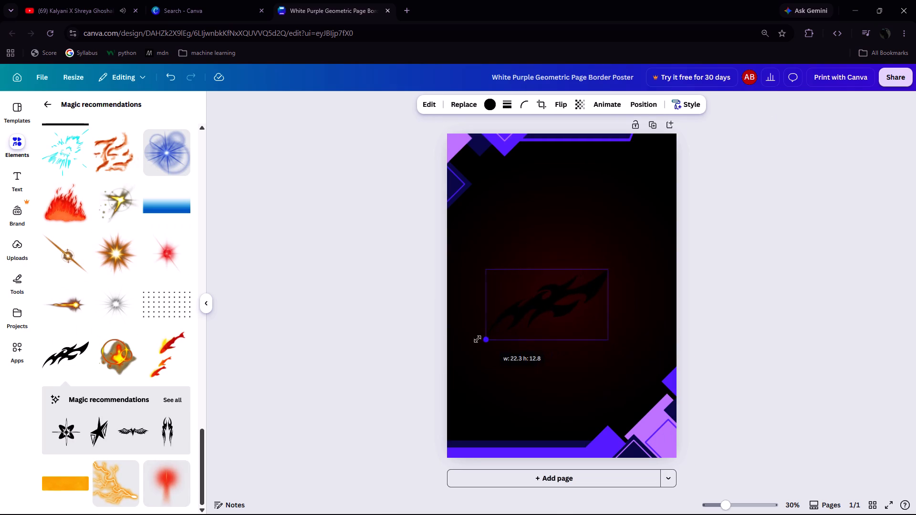
drag(478, 339, 462, 355)
drag(607, 269, 623, 248)
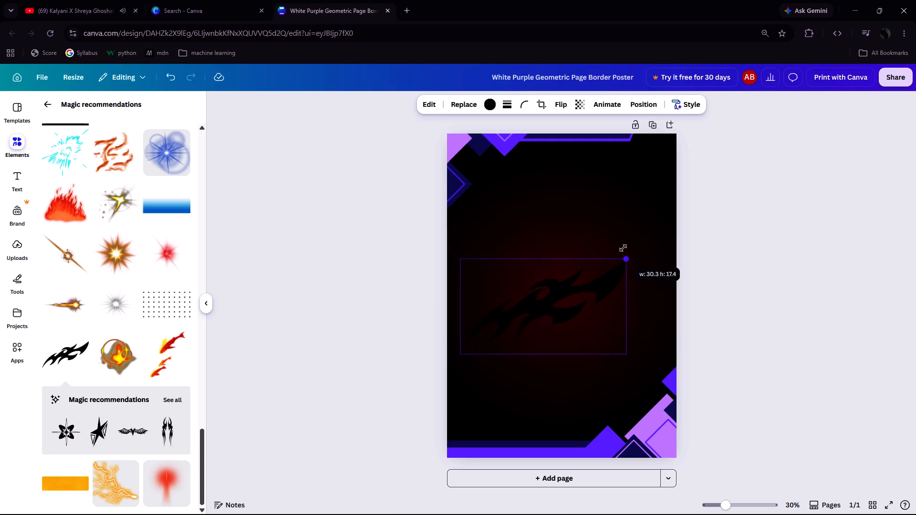
drag(623, 248, 653, 223)
drag(569, 289, 565, 271)
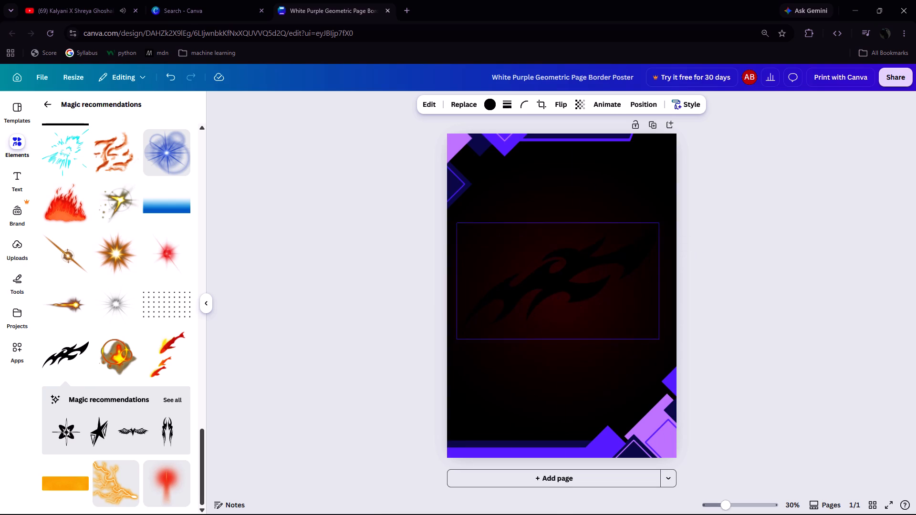
drag(565, 271, 563, 237)
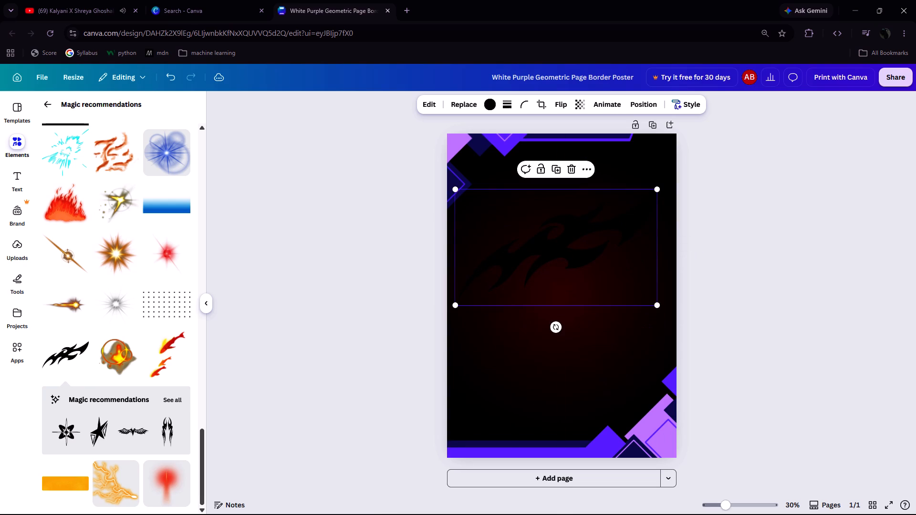
Recolour the tribal flame graphic white.
click(495, 109)
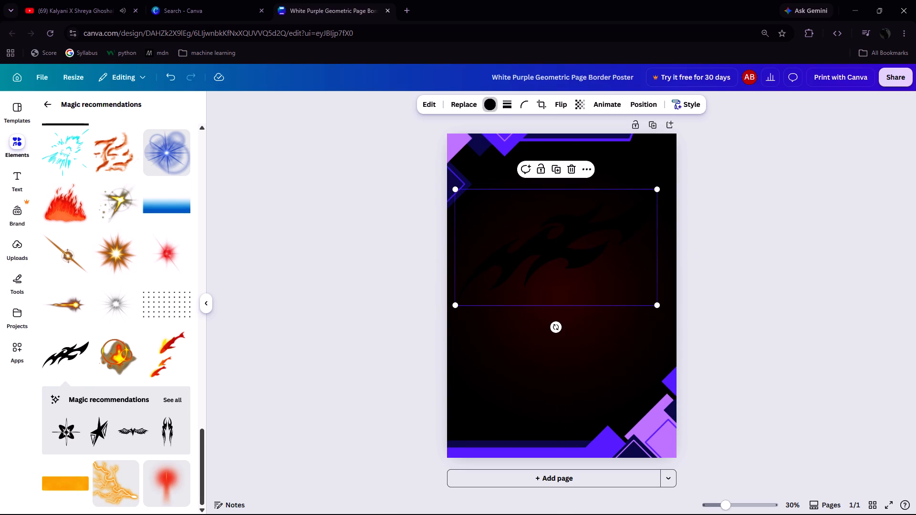
click(70, 175)
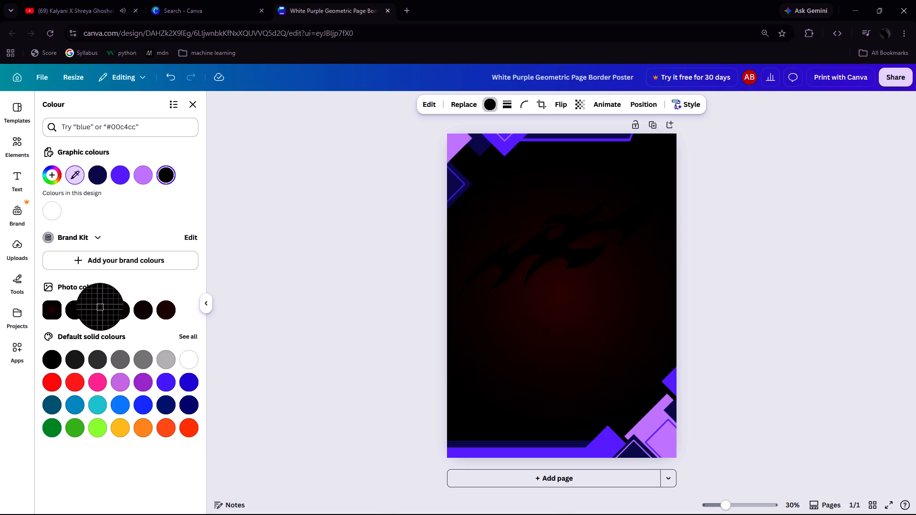
click(187, 360)
click(461, 360)
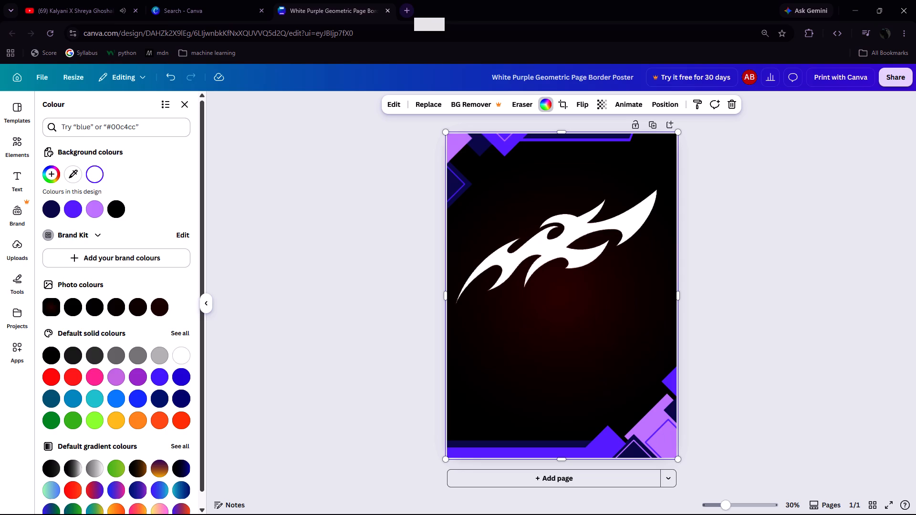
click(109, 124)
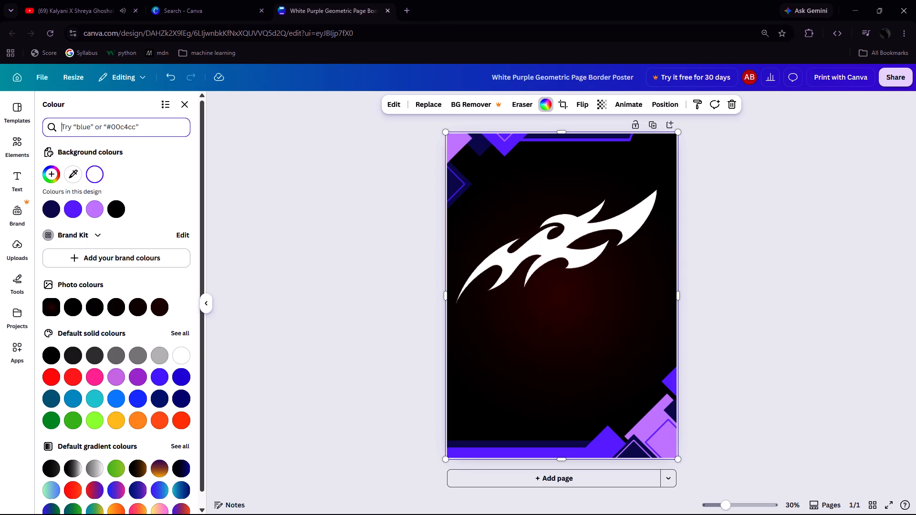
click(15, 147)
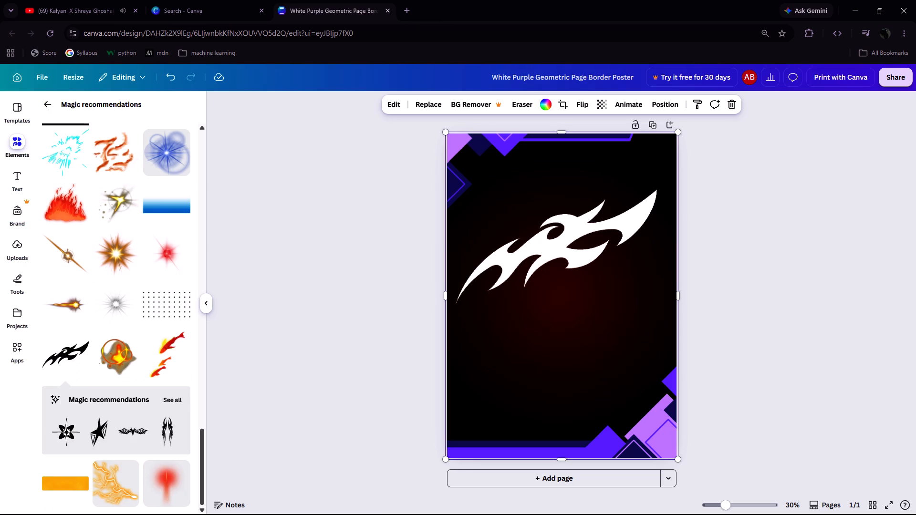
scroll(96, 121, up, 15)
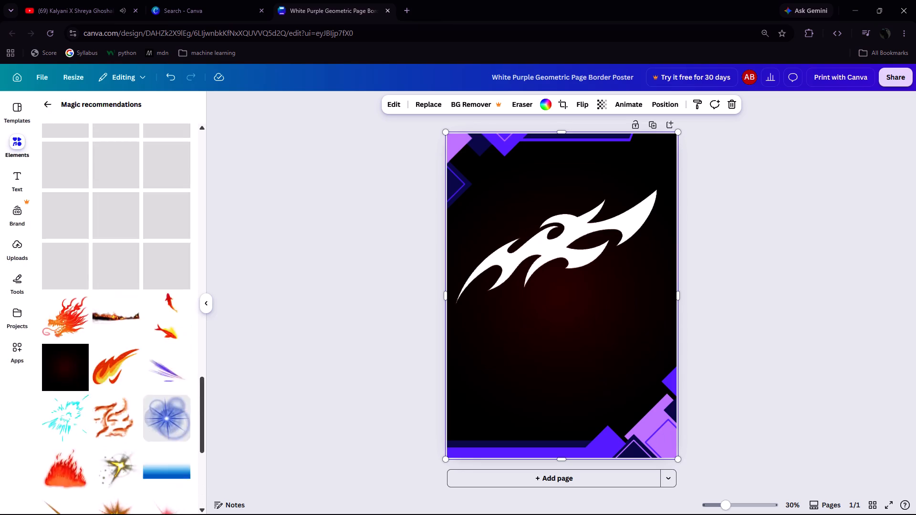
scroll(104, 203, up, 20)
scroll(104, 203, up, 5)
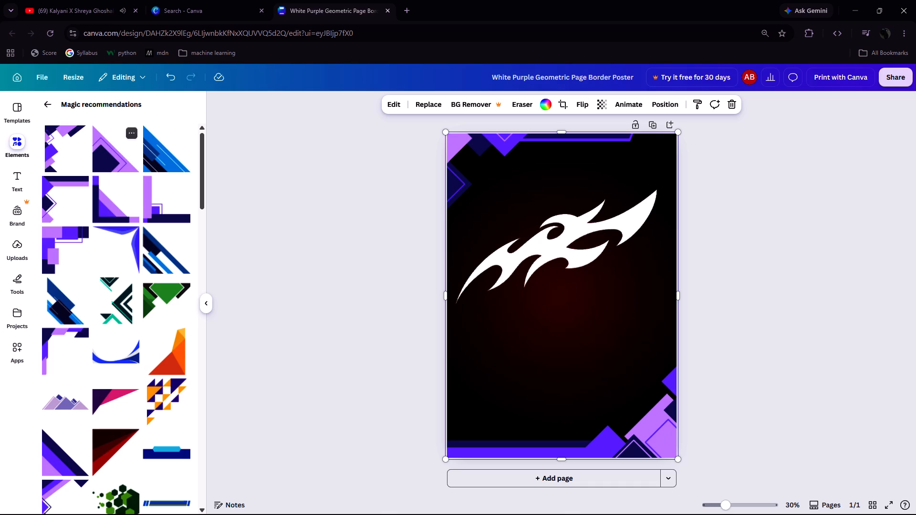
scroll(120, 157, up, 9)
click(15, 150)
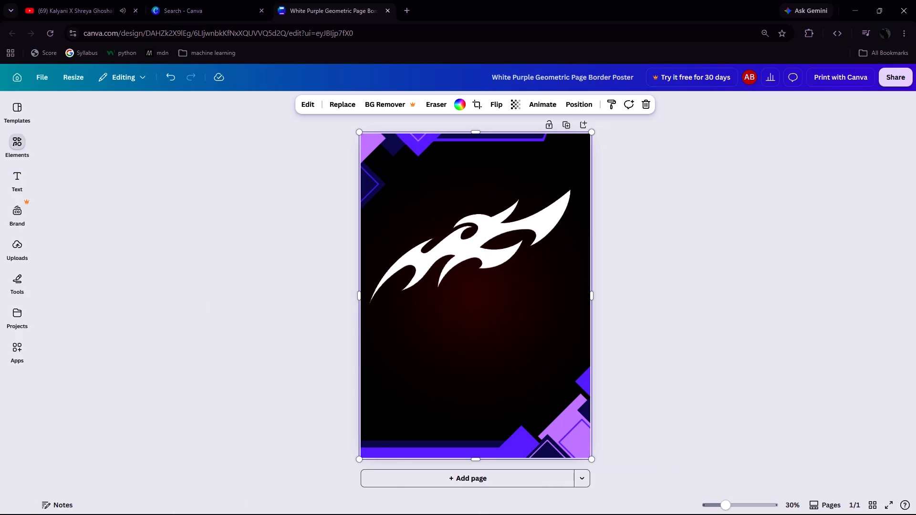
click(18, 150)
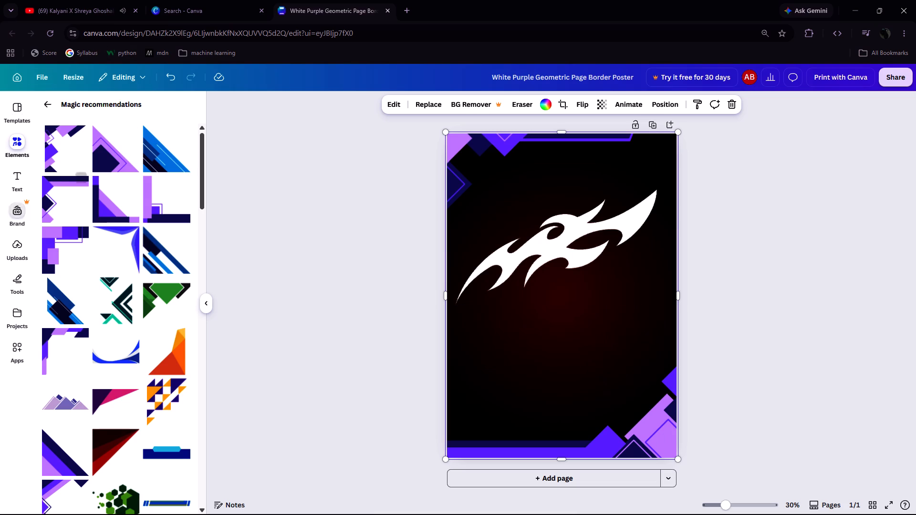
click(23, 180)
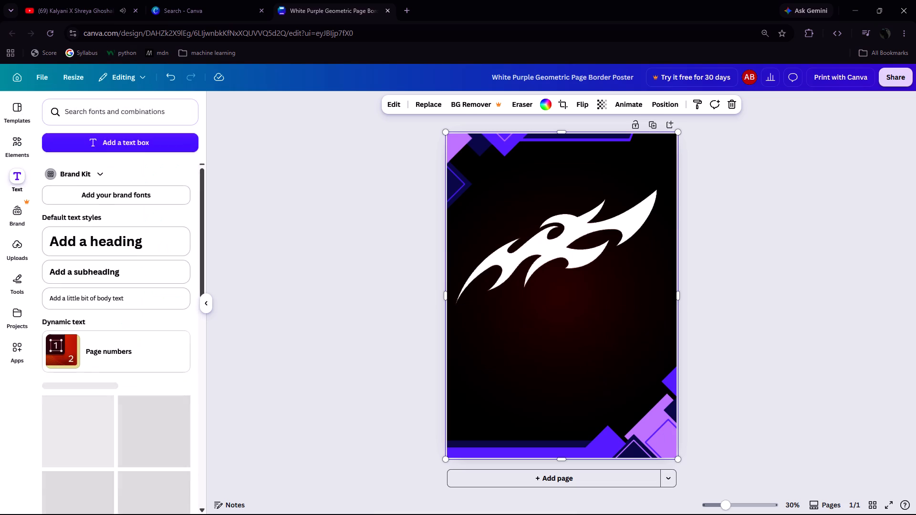
Return to the main elements library and search it for "shoes nike".
click(14, 154)
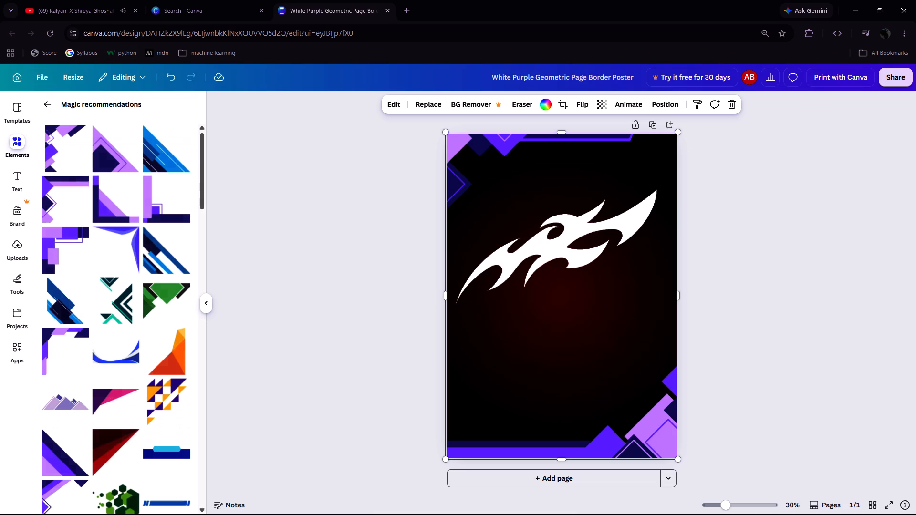
click(52, 108)
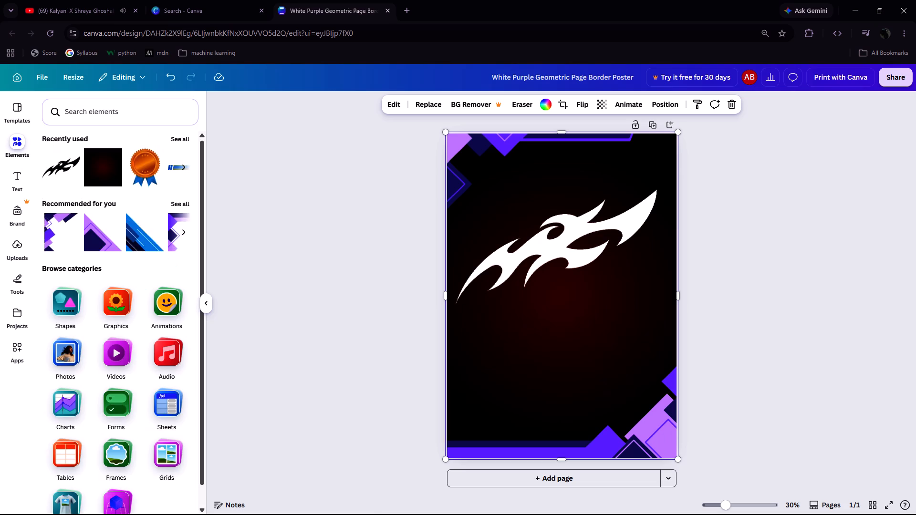
click(88, 119)
text(shoe)
key(s)
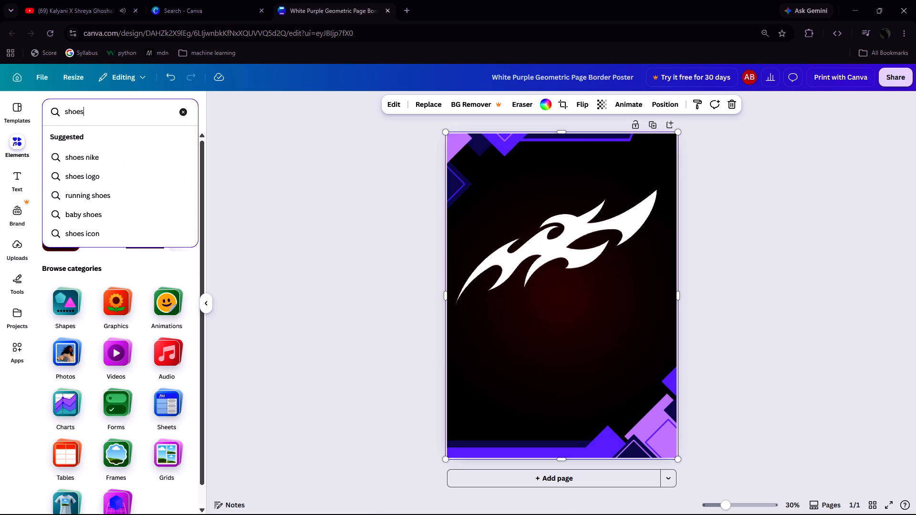
key(Down)
key(Down)
key(Up)
key(Return)
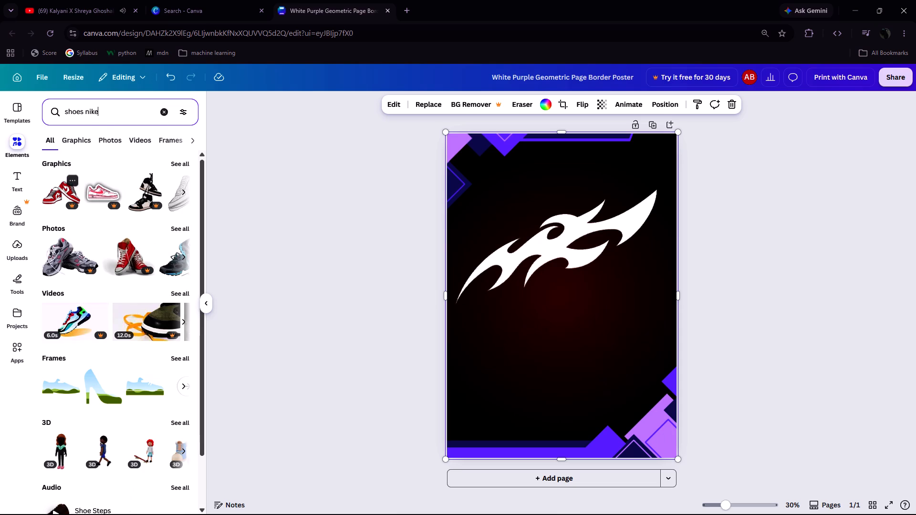
Insert the off-white and beige high-top sneakers graphic from the "shoes nike" graphics results into the page's lower half.
scroll(92, 247, down, 4)
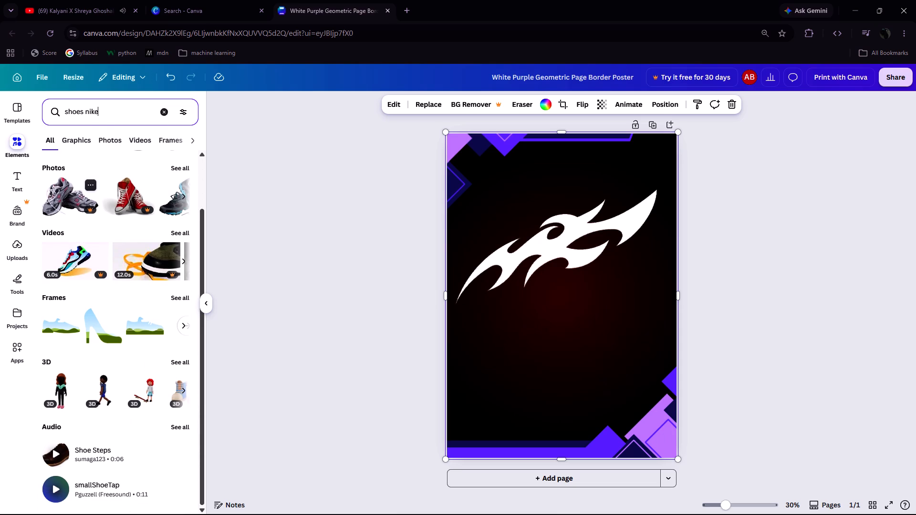
scroll(95, 287, down, 2)
scroll(108, 328, down, 3)
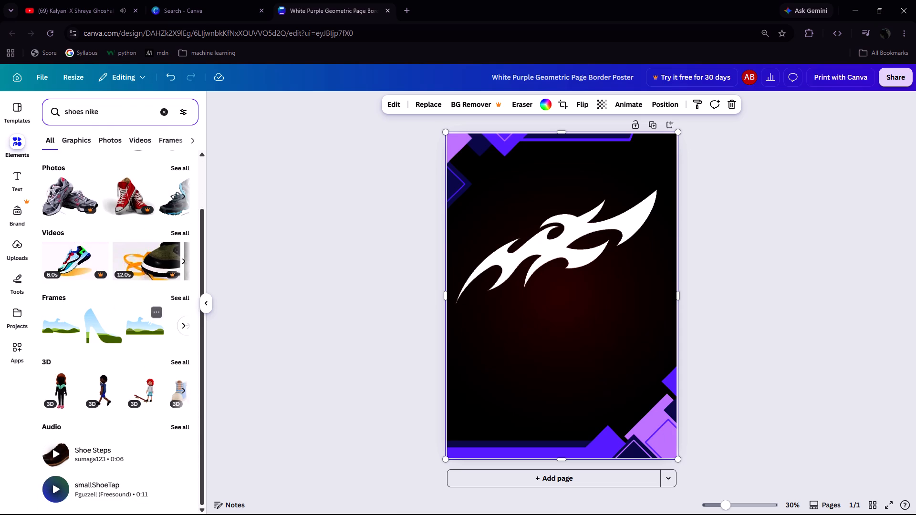
scroll(171, 319, down, 3)
scroll(155, 314, up, 5)
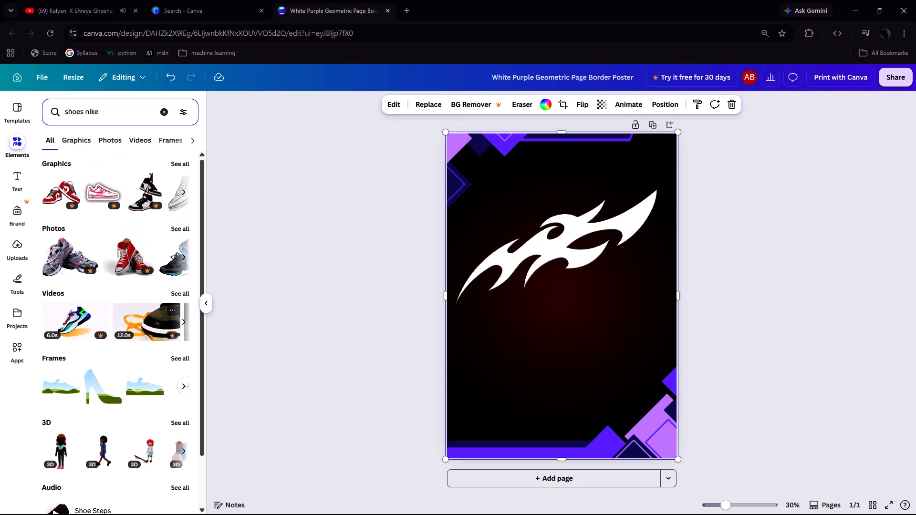
click(72, 136)
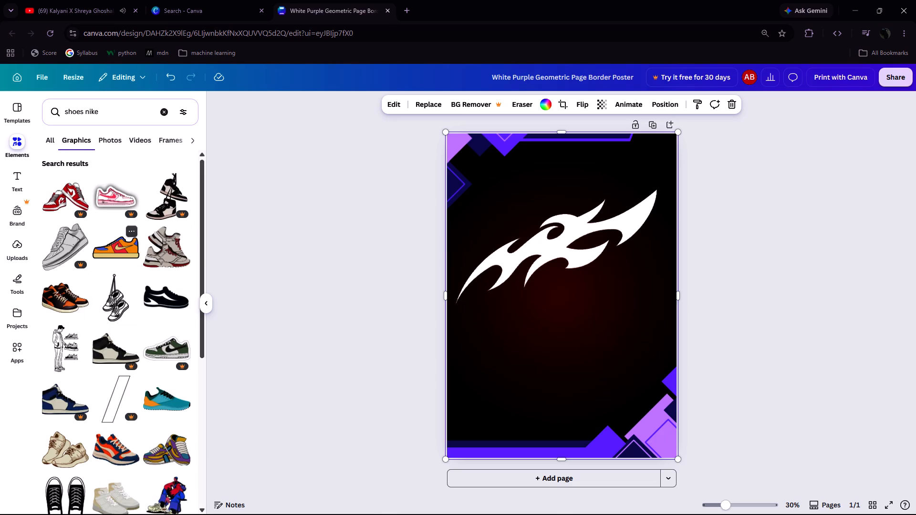
scroll(119, 241, down, 4)
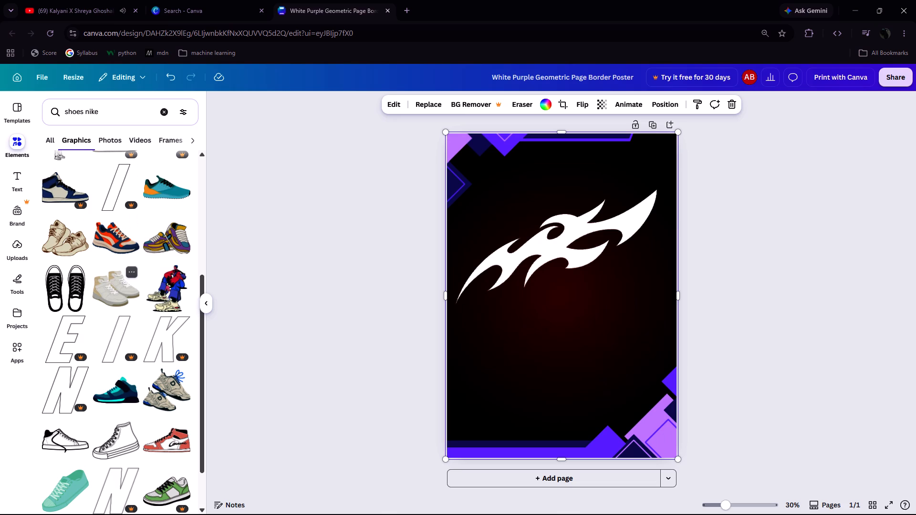
drag(111, 282, 552, 324)
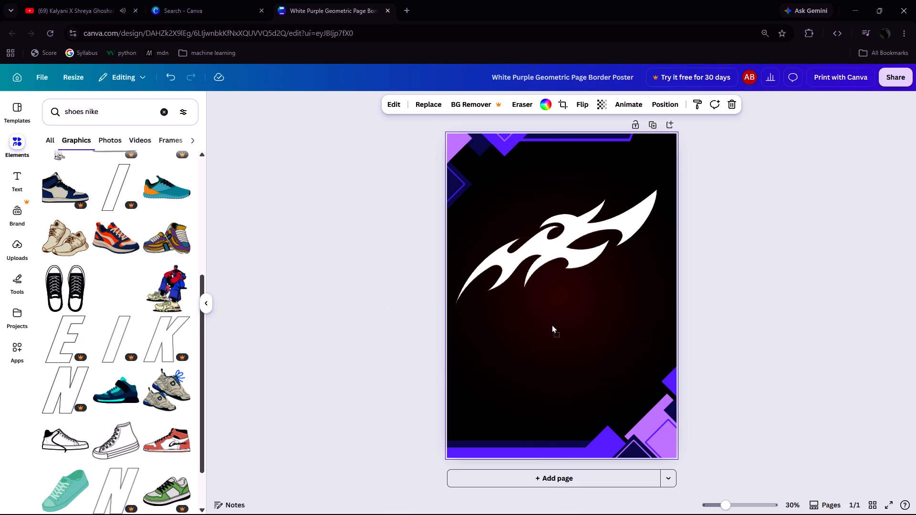
drag(552, 324, 529, 306)
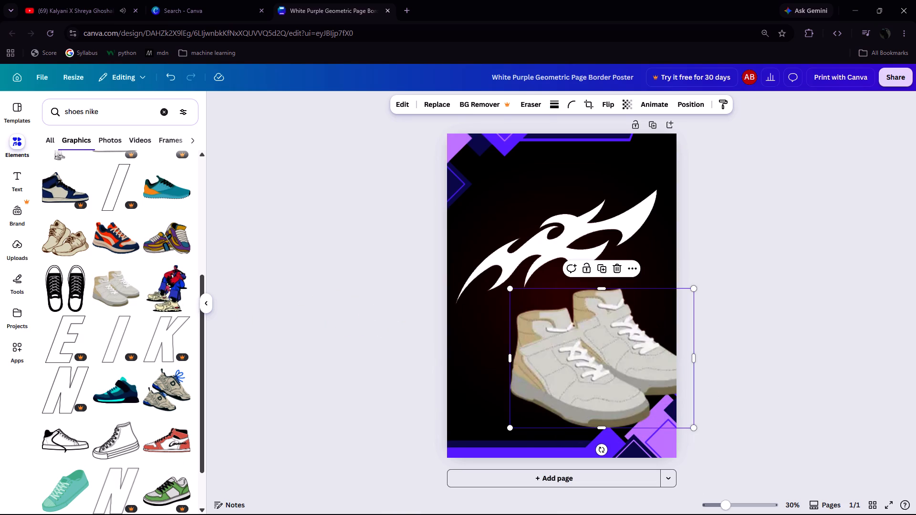
Shrink the sneakers to a little under two thirds of the page width and centre them just below the flame.
drag(565, 350, 537, 337)
drag(481, 275, 487, 278)
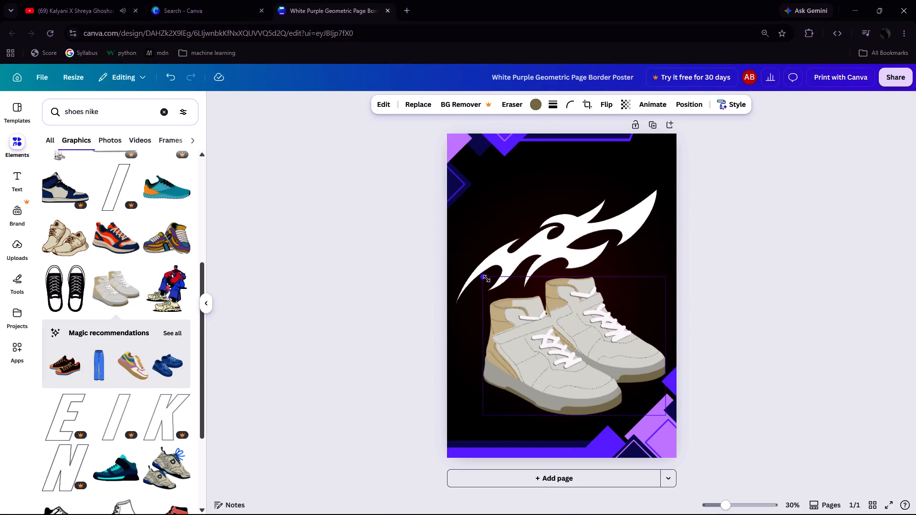
drag(487, 278, 523, 305)
drag(593, 364, 577, 349)
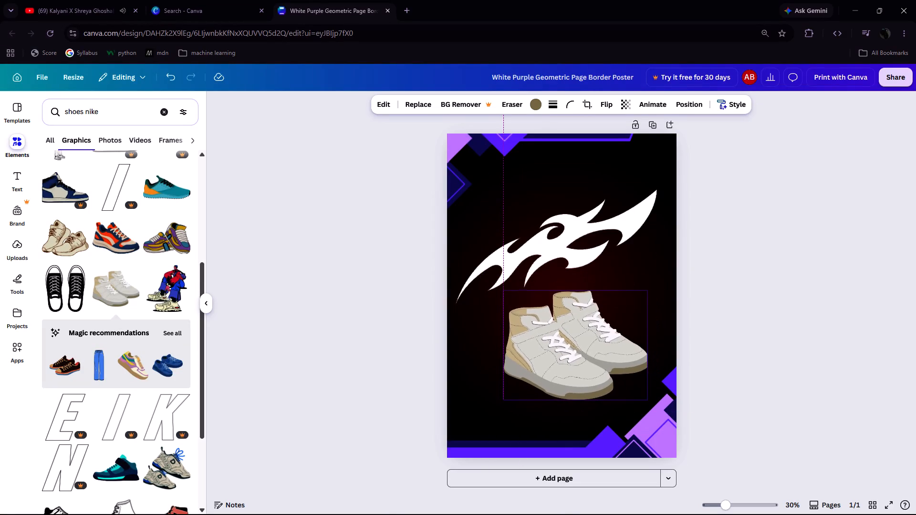
drag(577, 349, 562, 344)
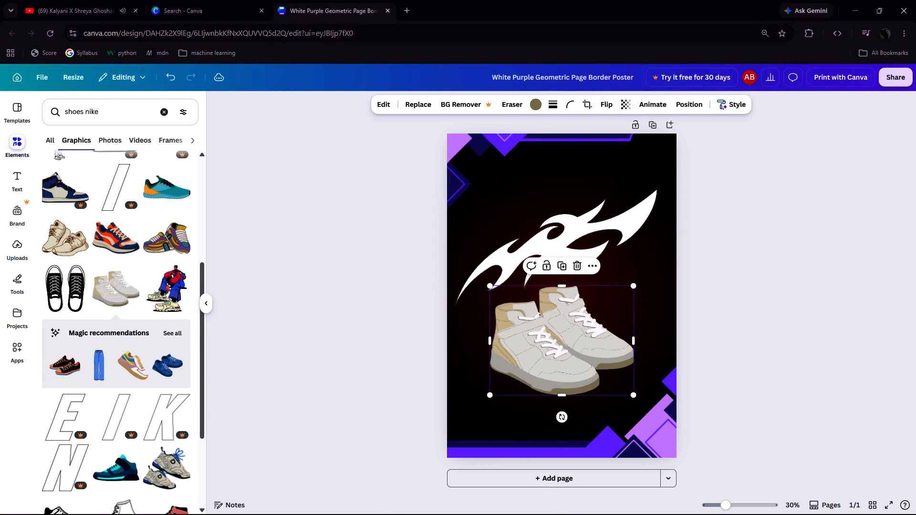
click(562, 359)
click(426, 314)
click(391, 312)
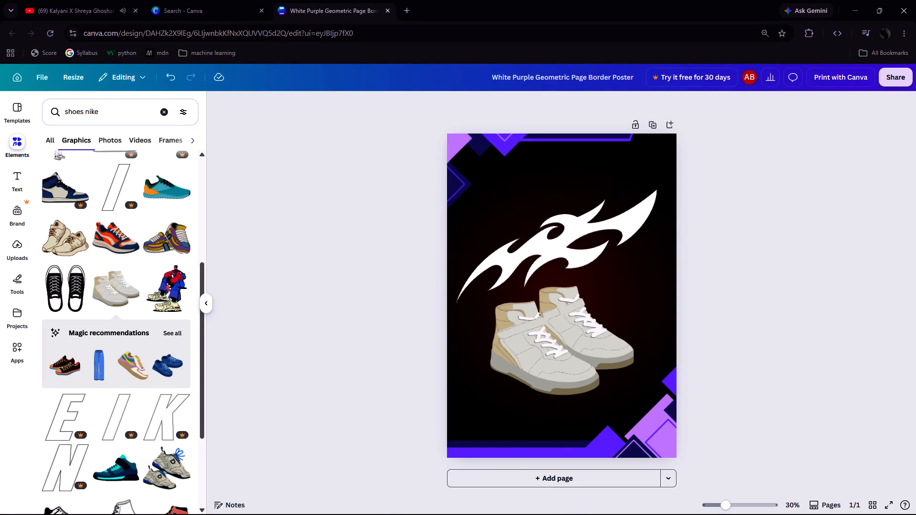
Move the white flame down behind the sneakers and nudge both so the flame's tips show on either side.
click(503, 302)
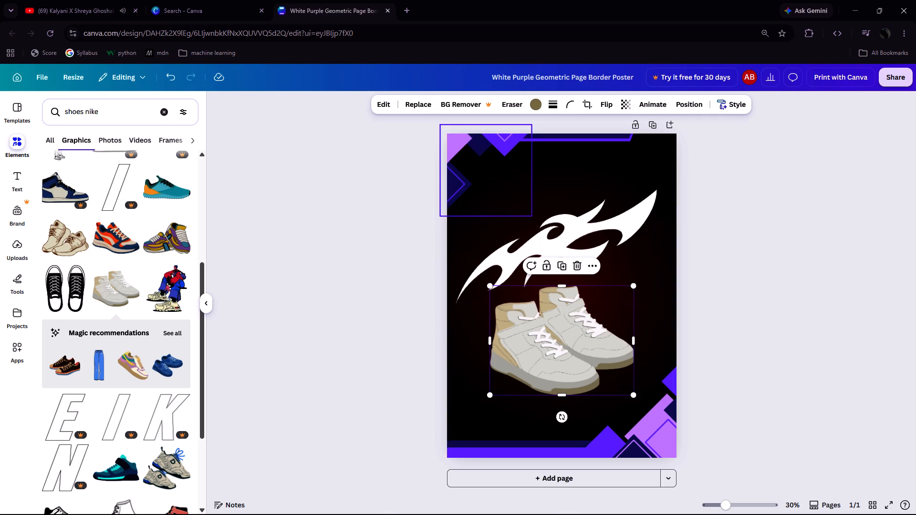
click(530, 247)
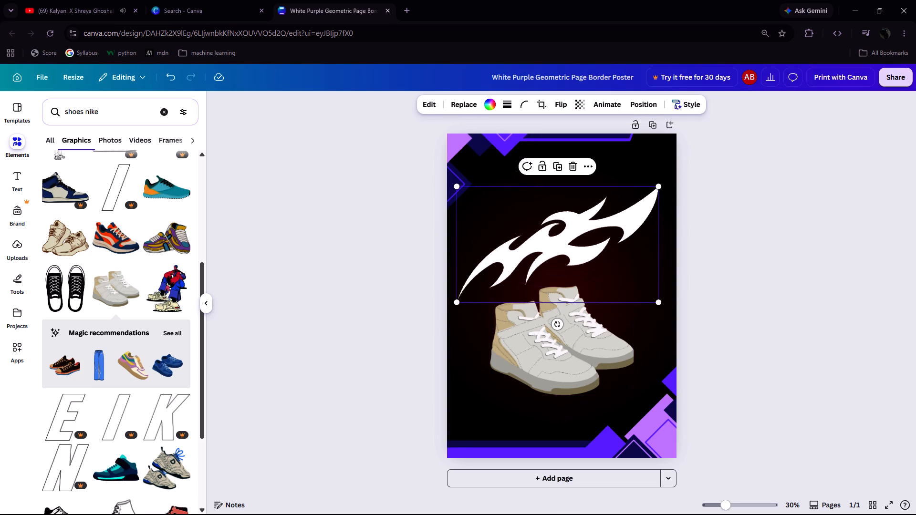
drag(530, 250, 522, 340)
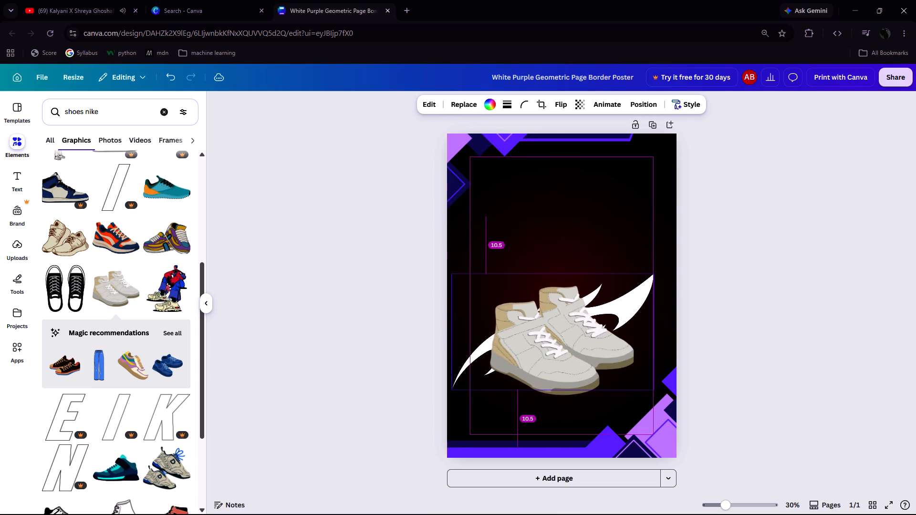
drag(522, 340, 518, 343)
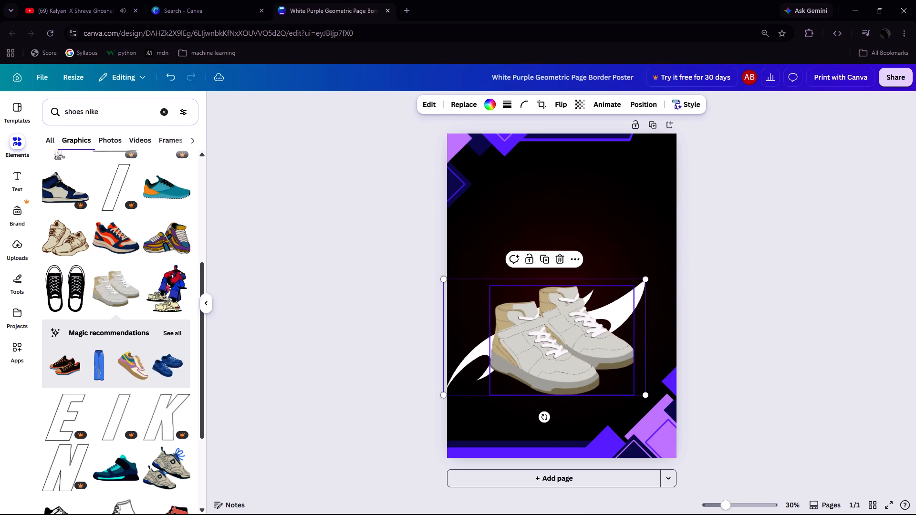
drag(553, 338, 563, 338)
drag(487, 359, 487, 359)
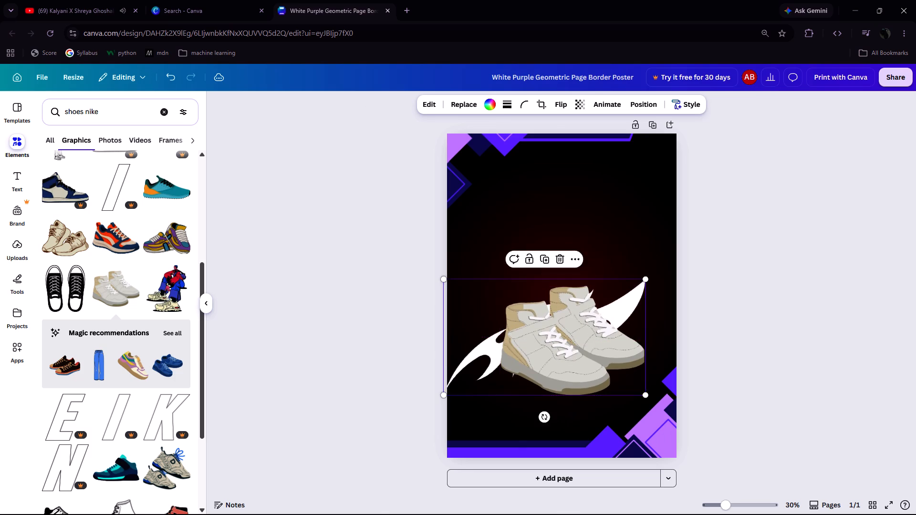
drag(487, 359, 503, 360)
click(409, 290)
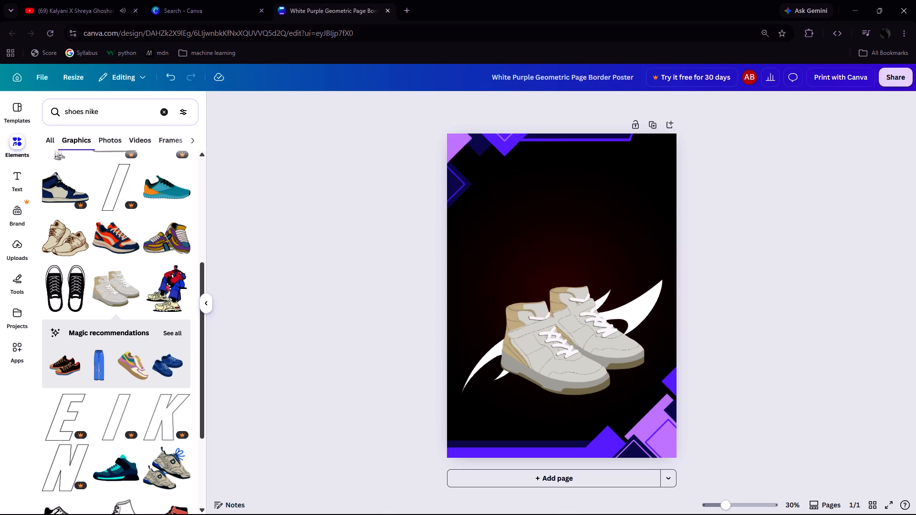
Duplicate the white flame, rotate the copy clockwise about 60 degrees and position it across the original over the sneakers.
click(474, 351)
click(561, 259)
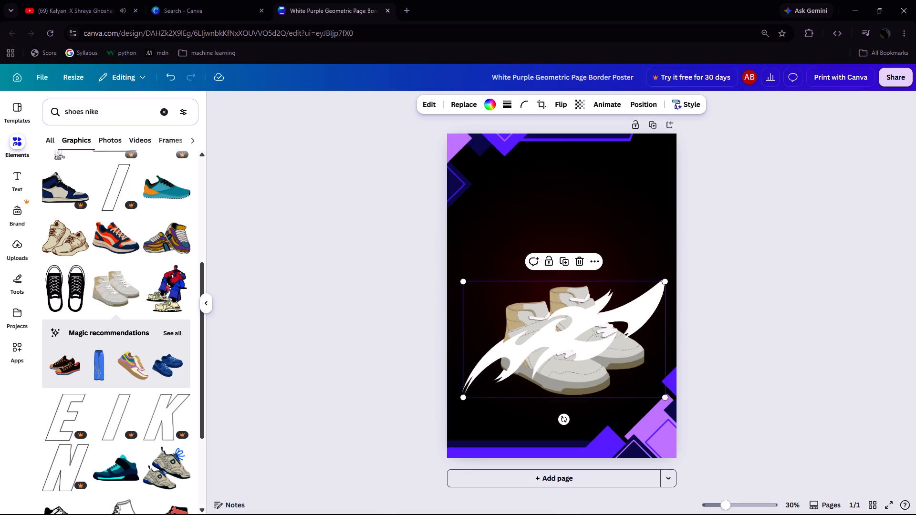
drag(562, 421, 553, 424)
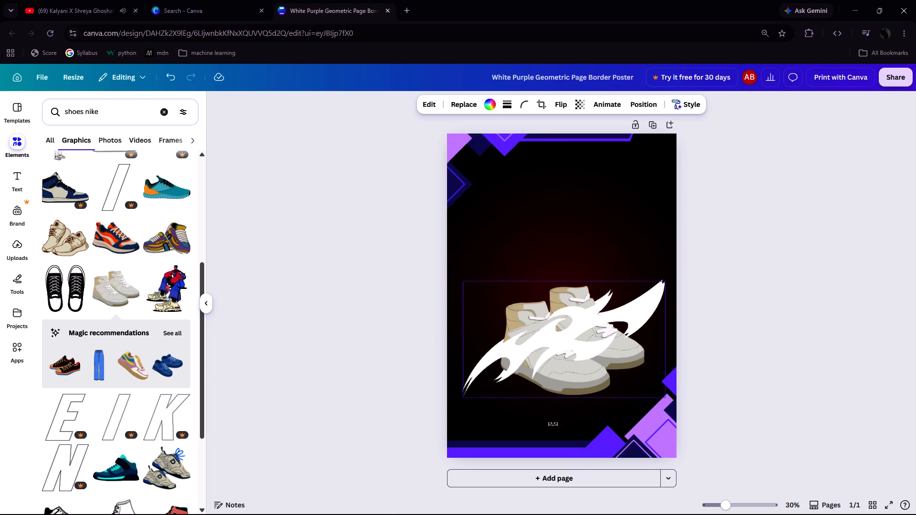
drag(553, 424, 467, 392)
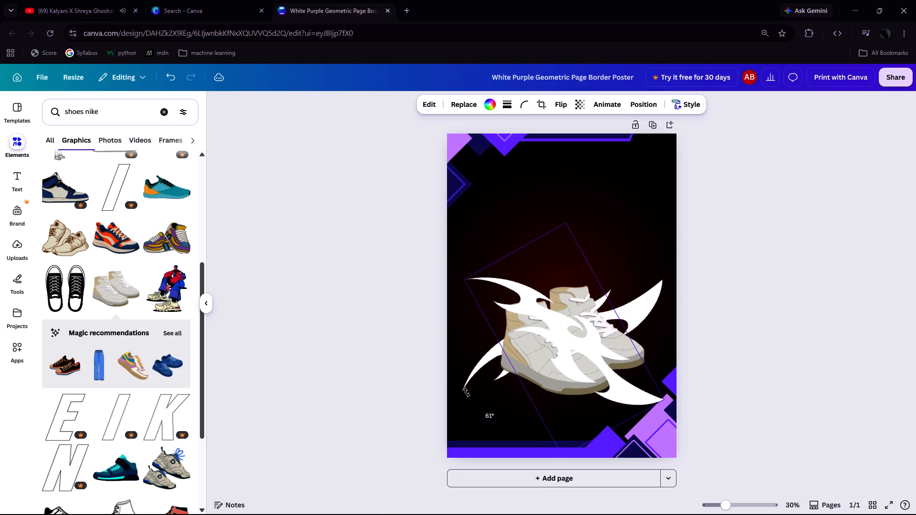
drag(467, 392, 465, 390)
drag(578, 336, 557, 328)
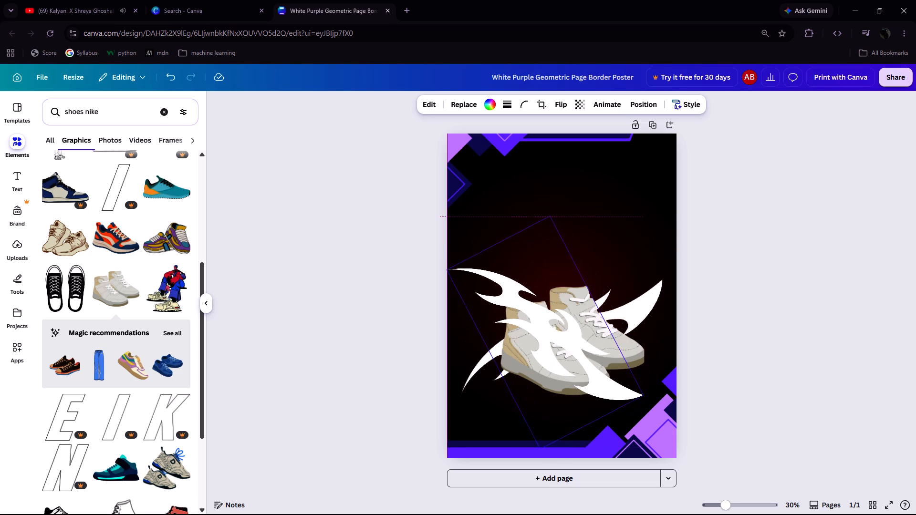
drag(557, 328, 567, 324)
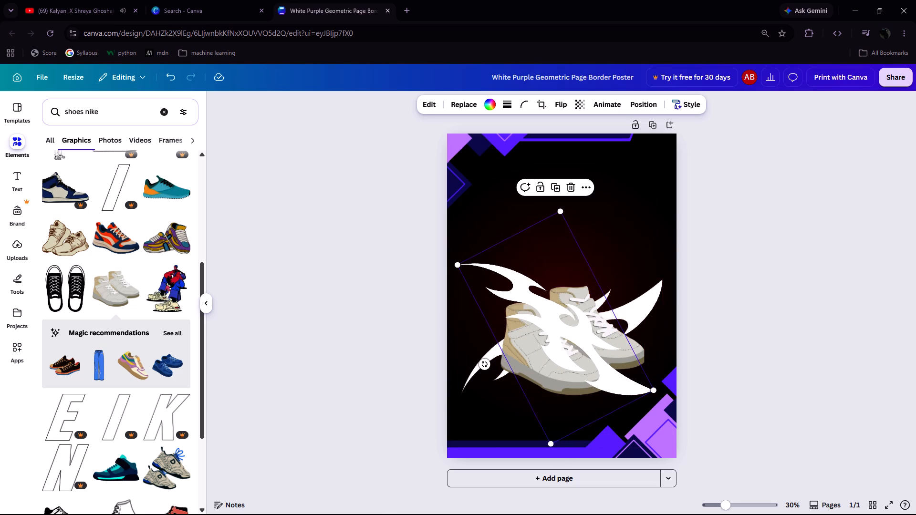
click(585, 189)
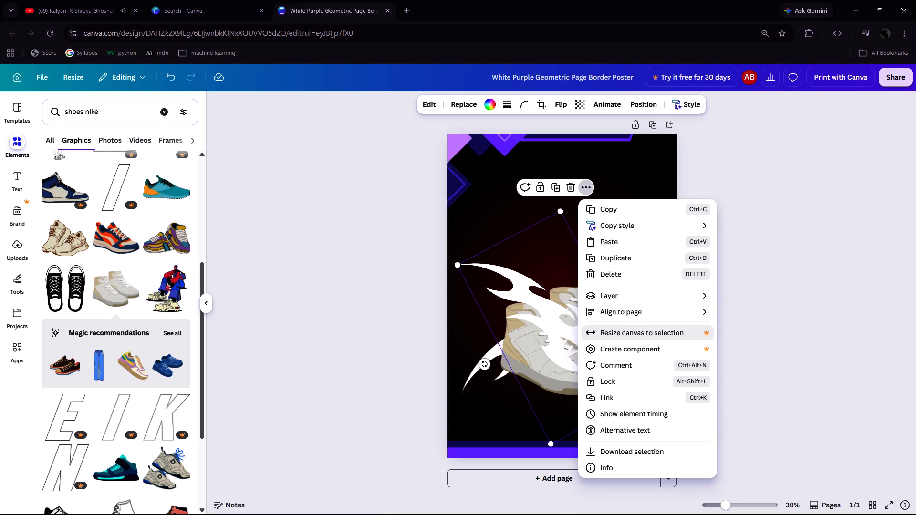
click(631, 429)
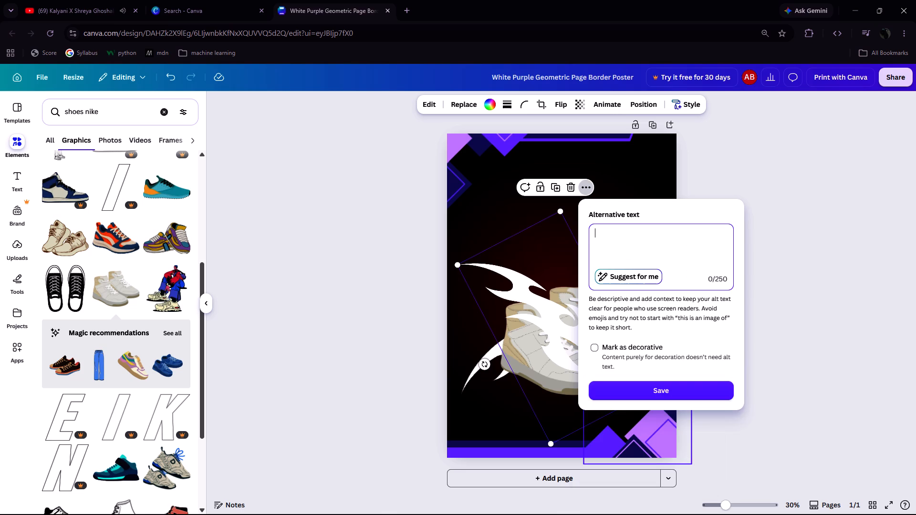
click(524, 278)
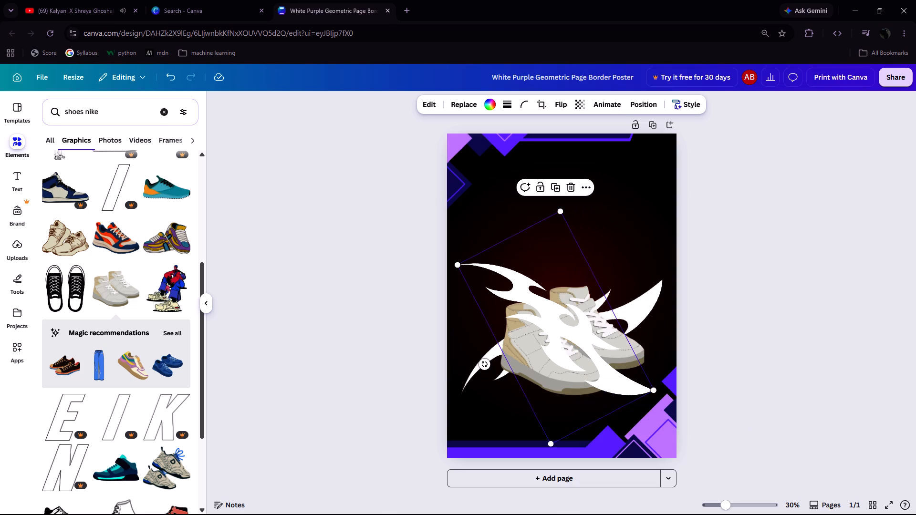
Send the rotated flame copy backward one layer so it sits behind the sneakers.
click(551, 317)
click(585, 191)
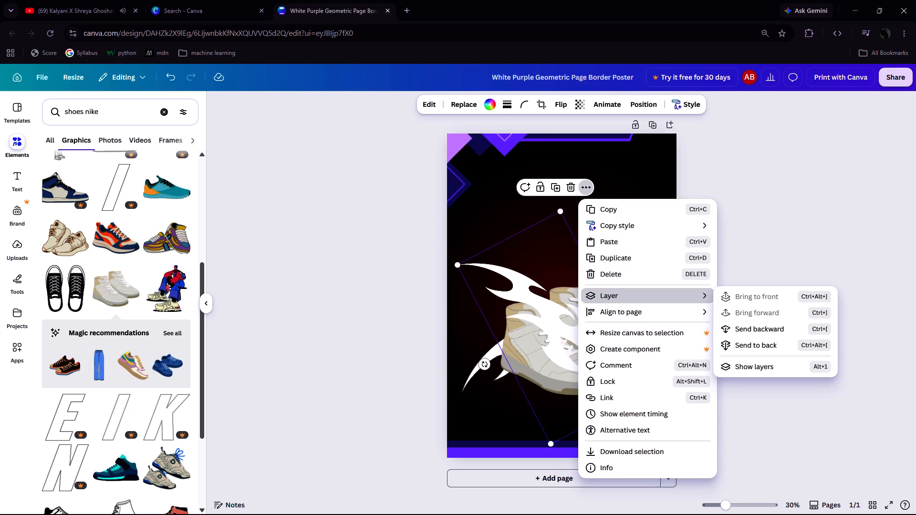
click(743, 330)
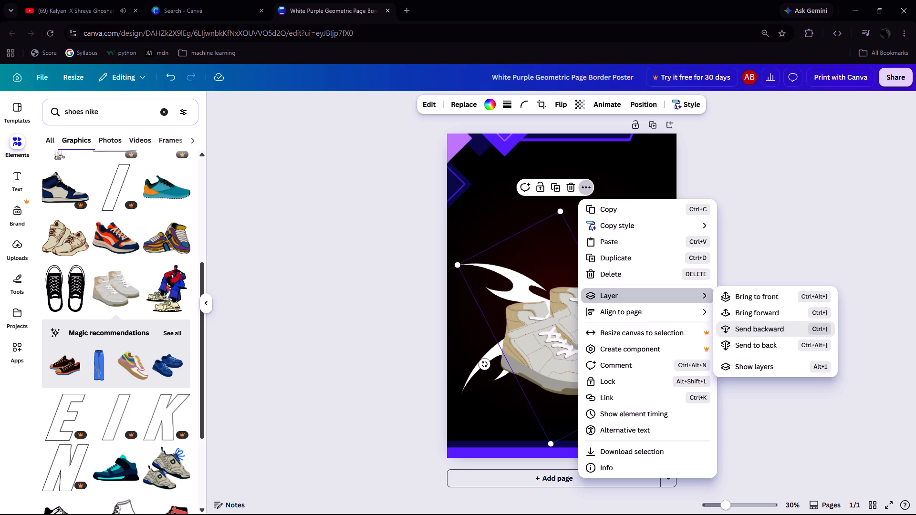
click(647, 189)
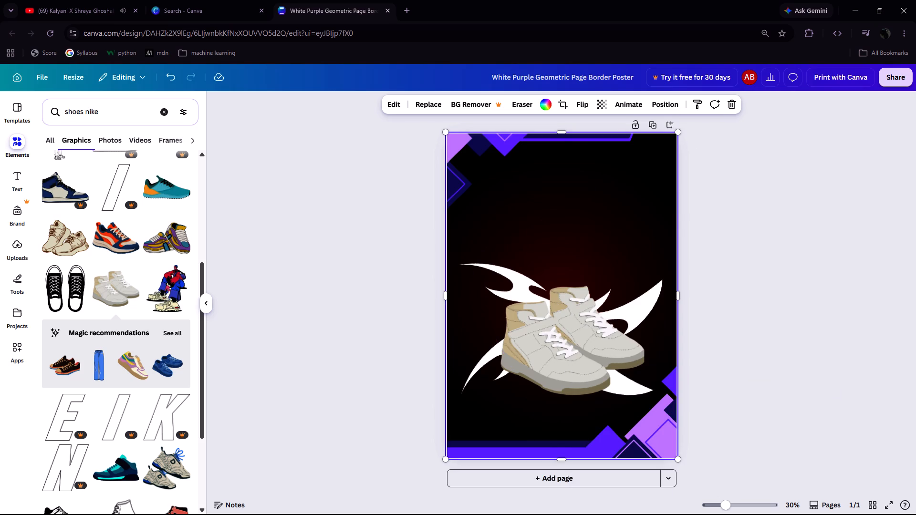
Recolour the rotated flame copy behind the sneakers, trying indigo and vivid purple before settling on near-black from the background photo's colours.
click(499, 272)
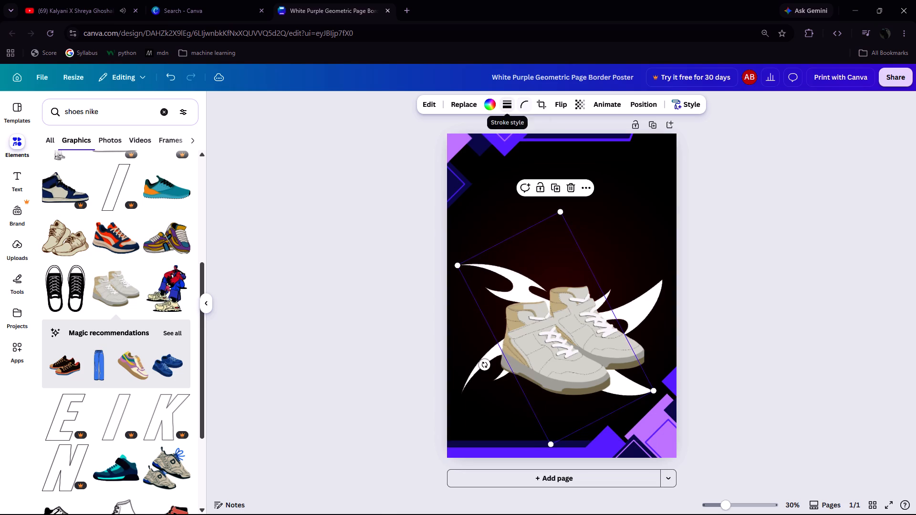
click(488, 105)
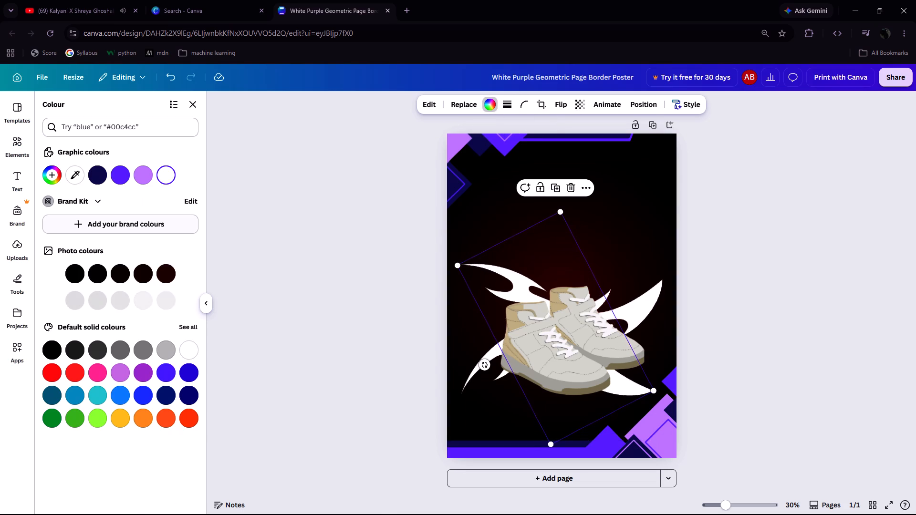
click(102, 176)
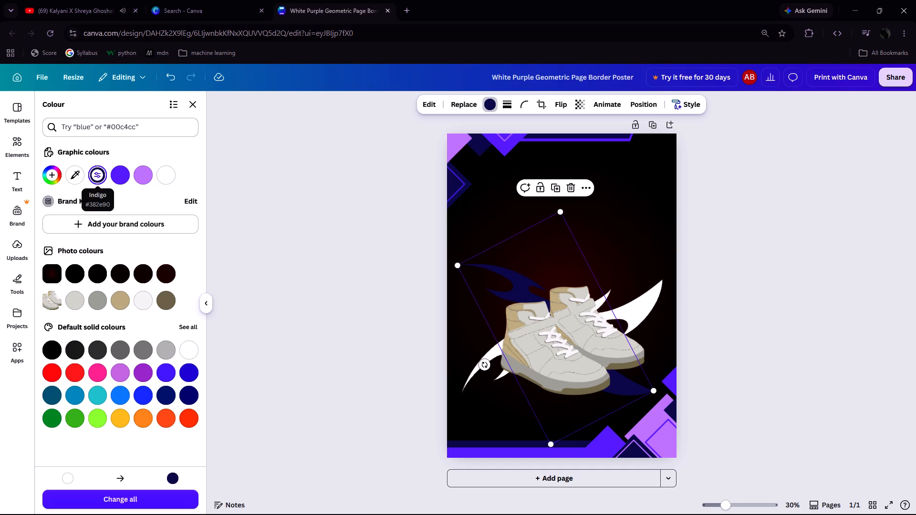
click(117, 177)
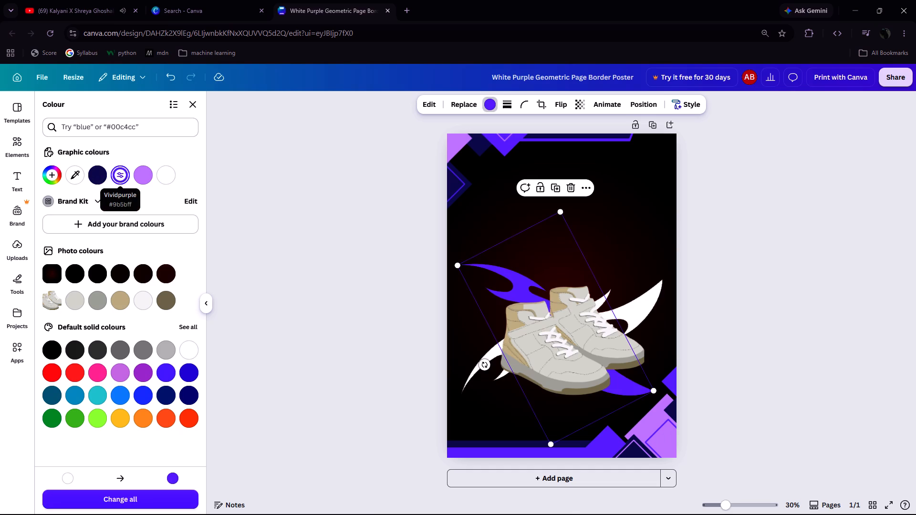
click(168, 271)
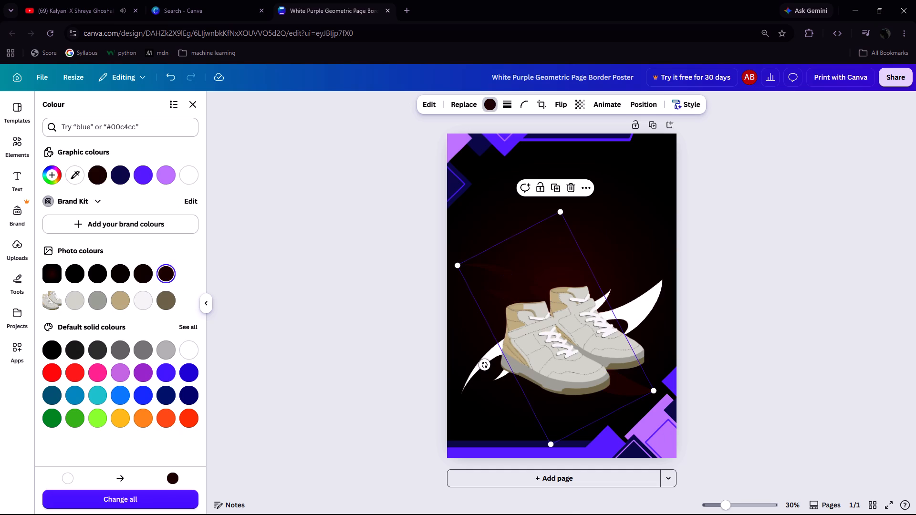
click(118, 278)
click(92, 275)
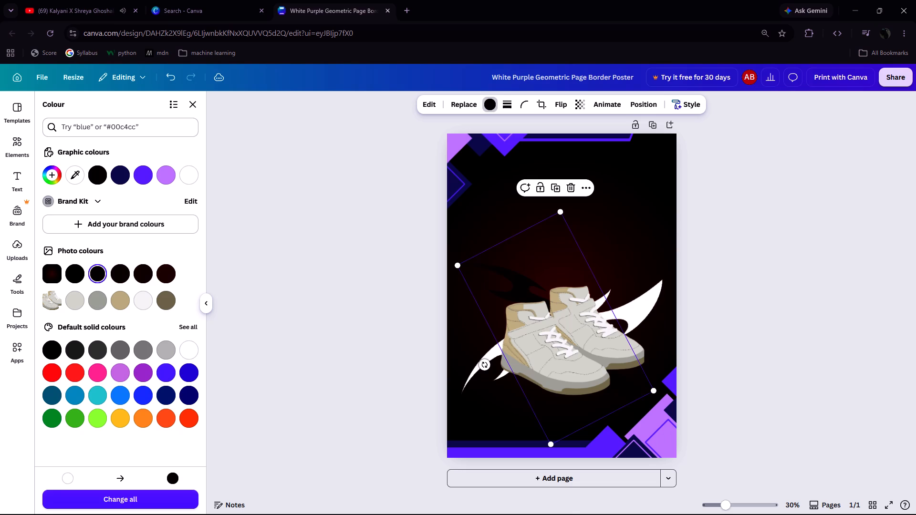
click(370, 238)
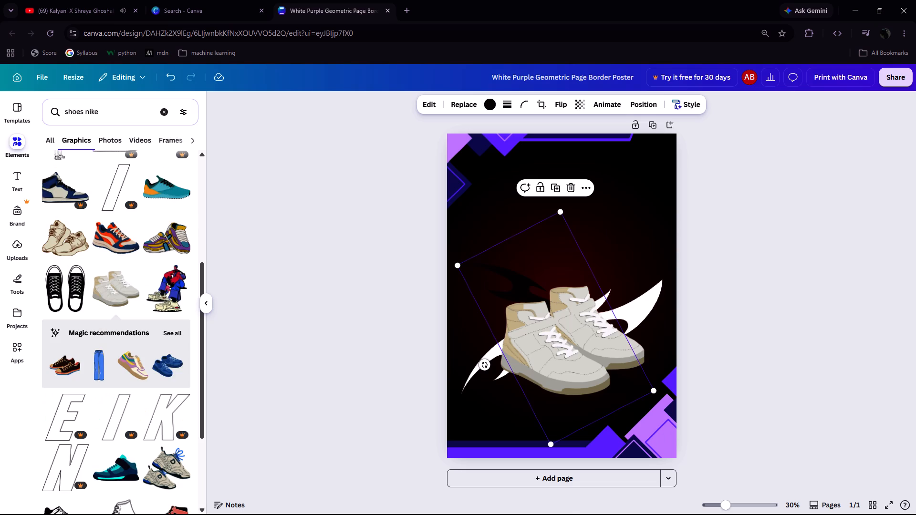
Recolour the original white flame behind the sneakers with the darkest black from the background photo's colours.
click(481, 346)
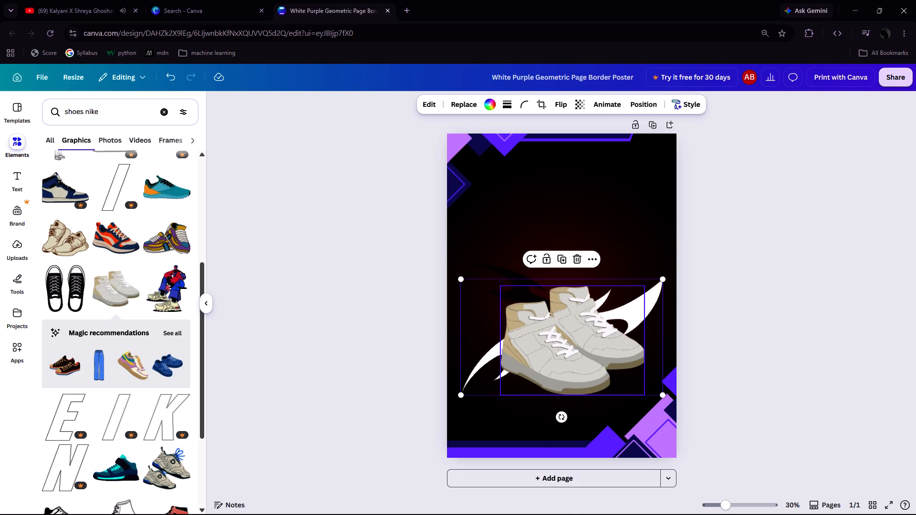
click(653, 300)
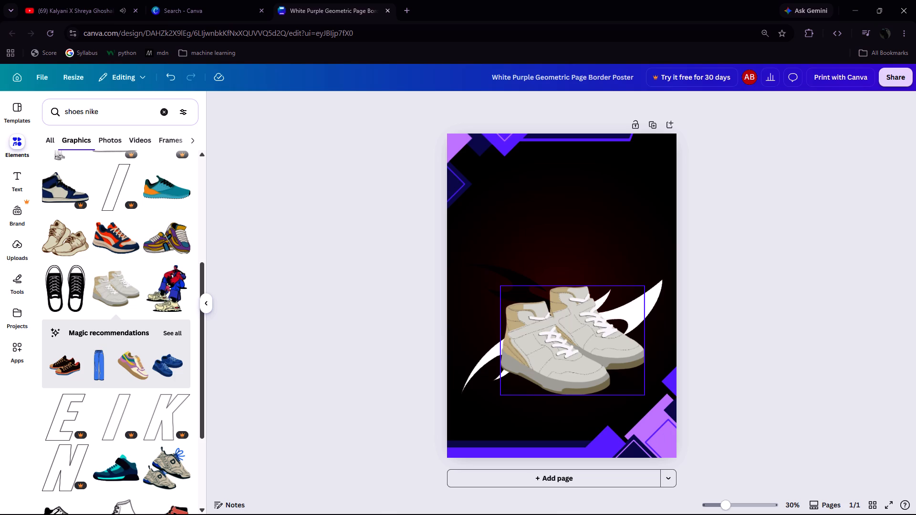
click(653, 290)
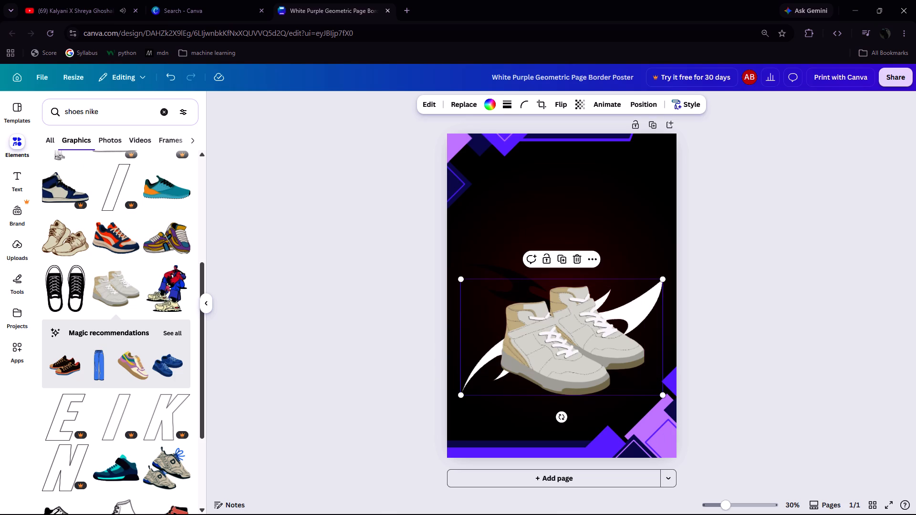
click(489, 105)
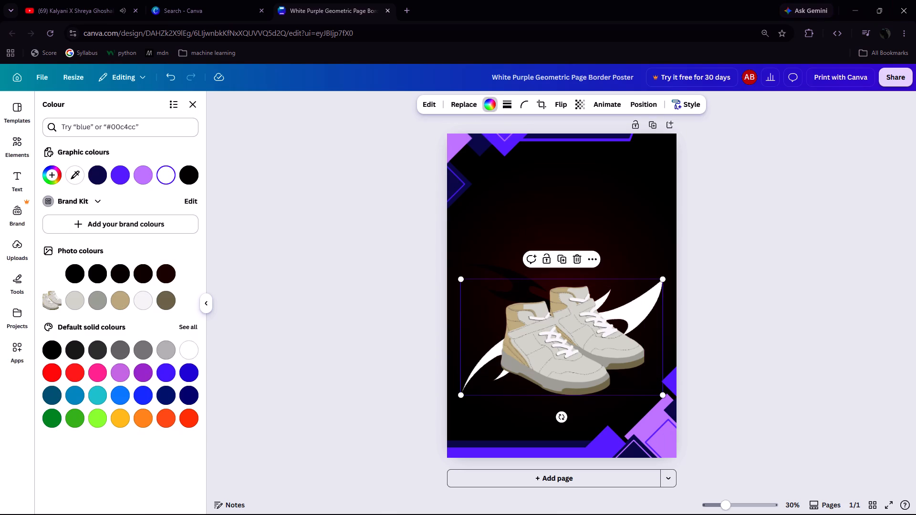
click(78, 269)
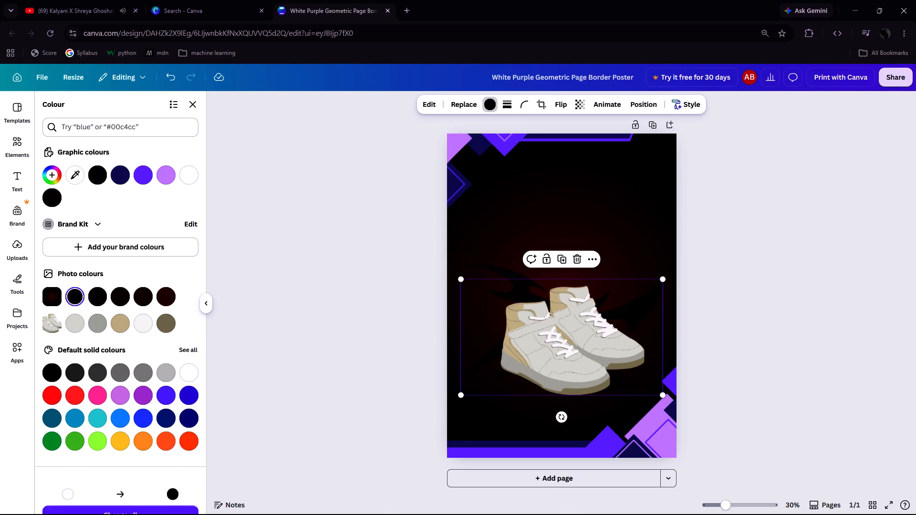
click(282, 272)
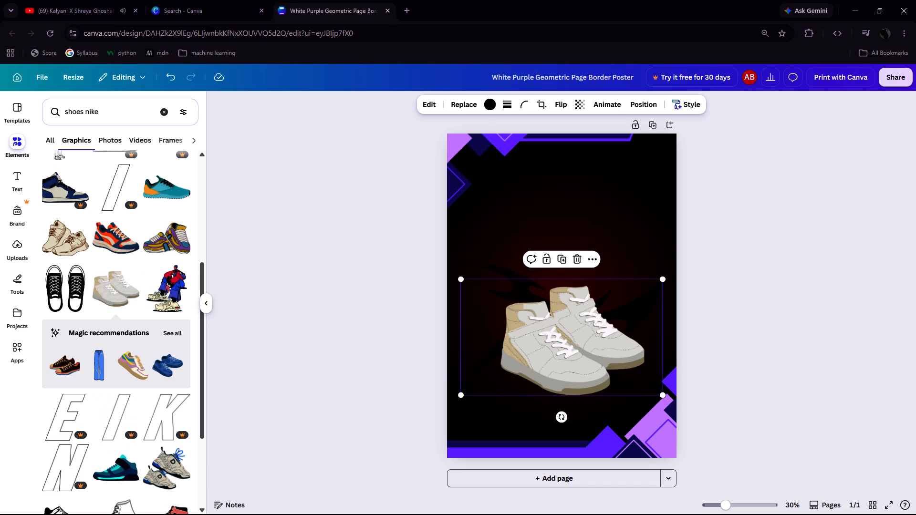
Move the original black flame up and left by just under a tenth of the page width, behind the sneakers.
click(615, 221)
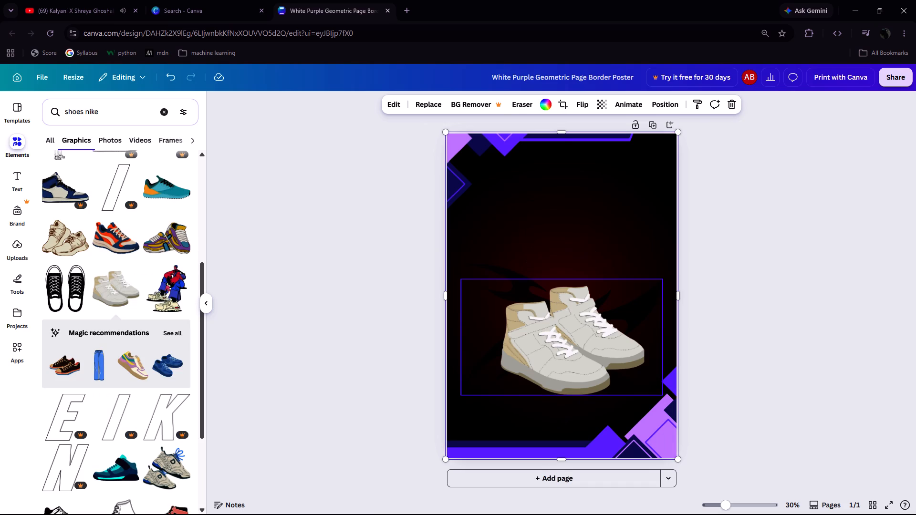
drag(651, 292, 652, 283)
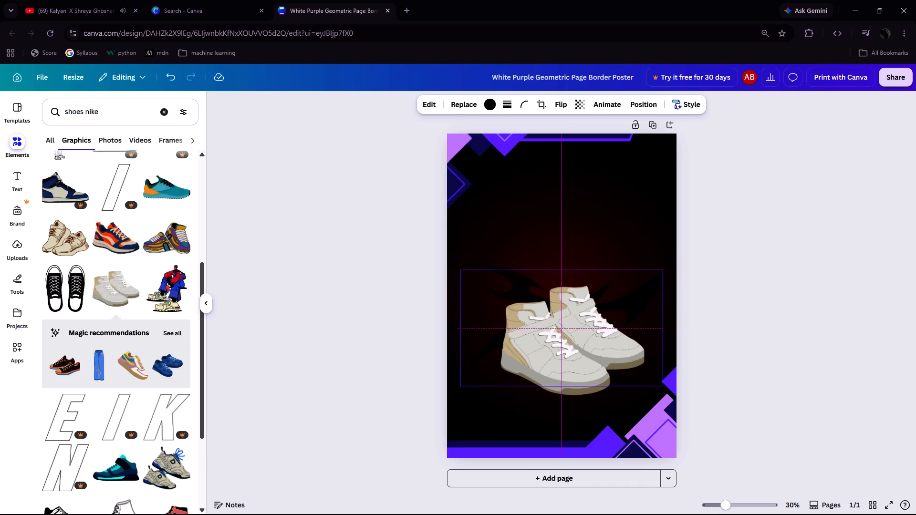
drag(652, 283, 623, 273)
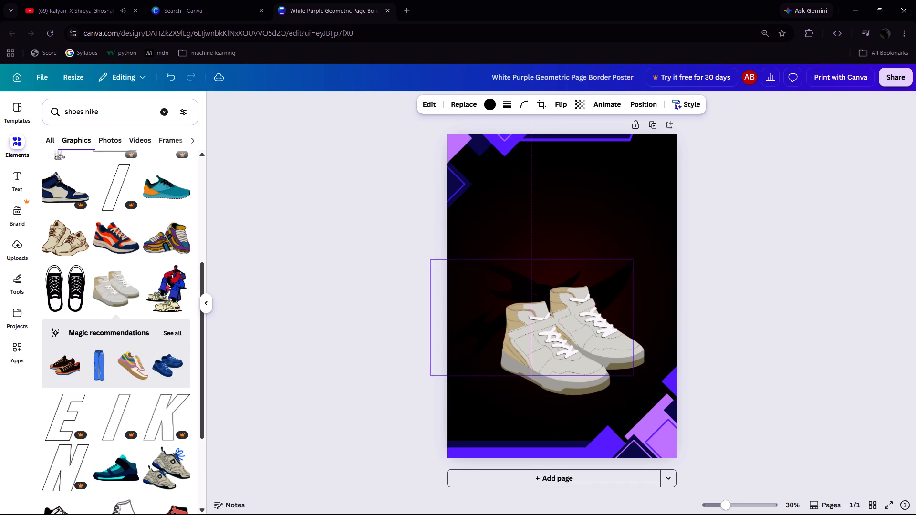
drag(623, 273, 632, 272)
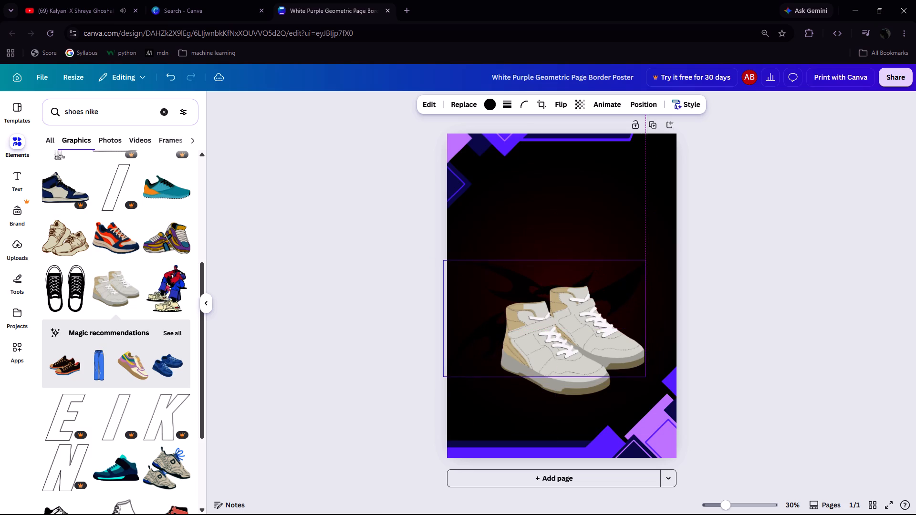
drag(632, 272, 630, 271)
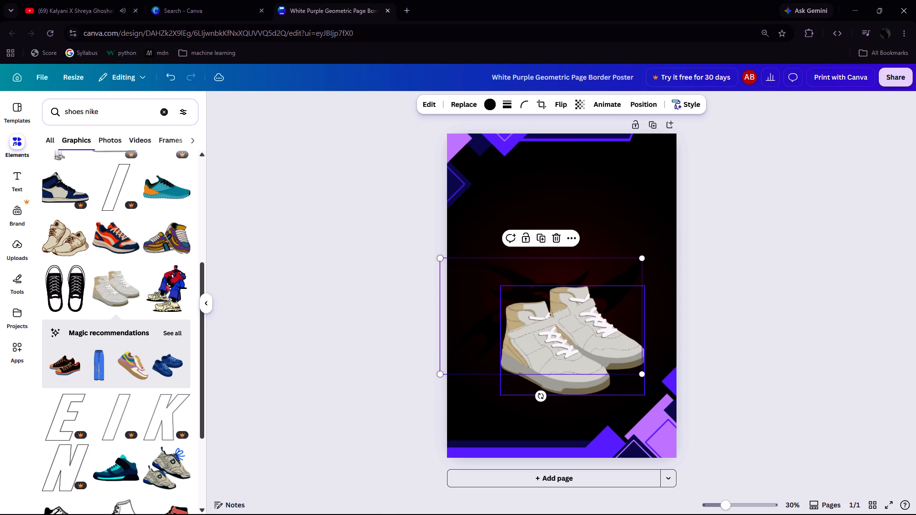
click(601, 229)
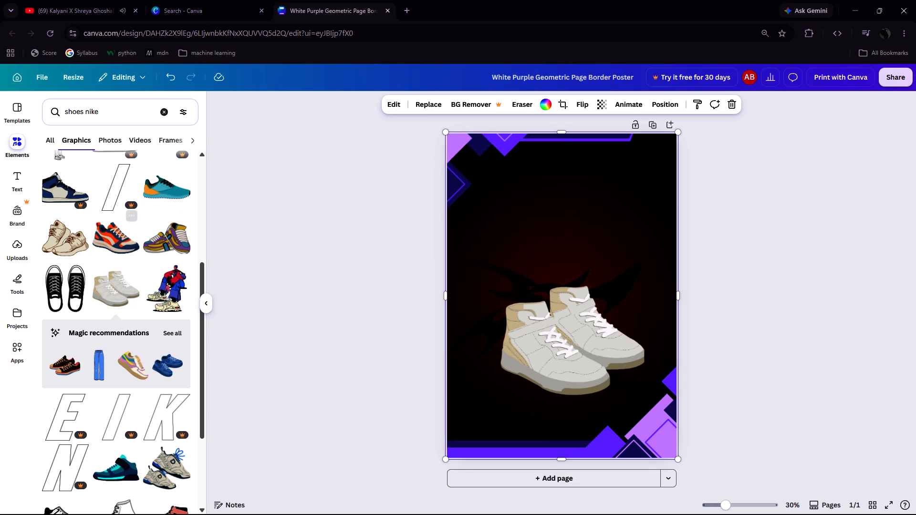
Add the white slanted N graphic, shrink it to under a fifth of the page width and place it above the sneakers near the left edge.
scroll(110, 334, down, 2)
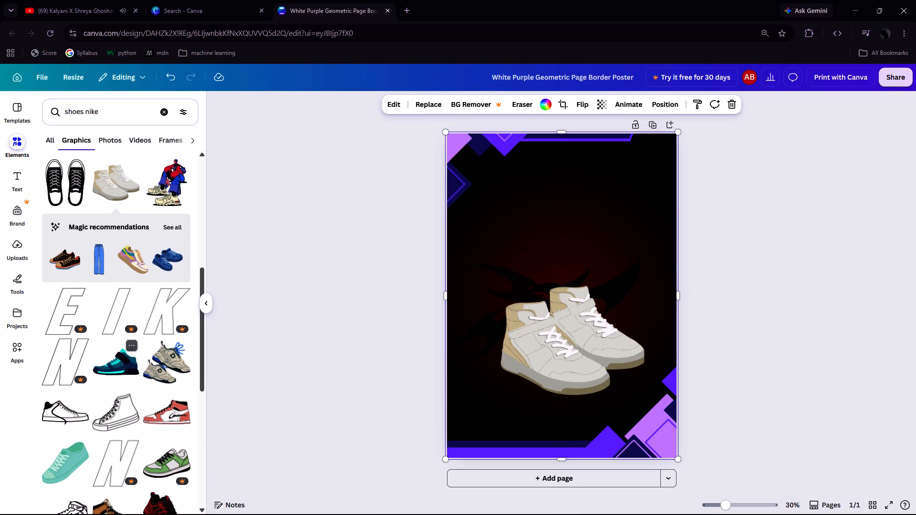
drag(63, 361, 484, 198)
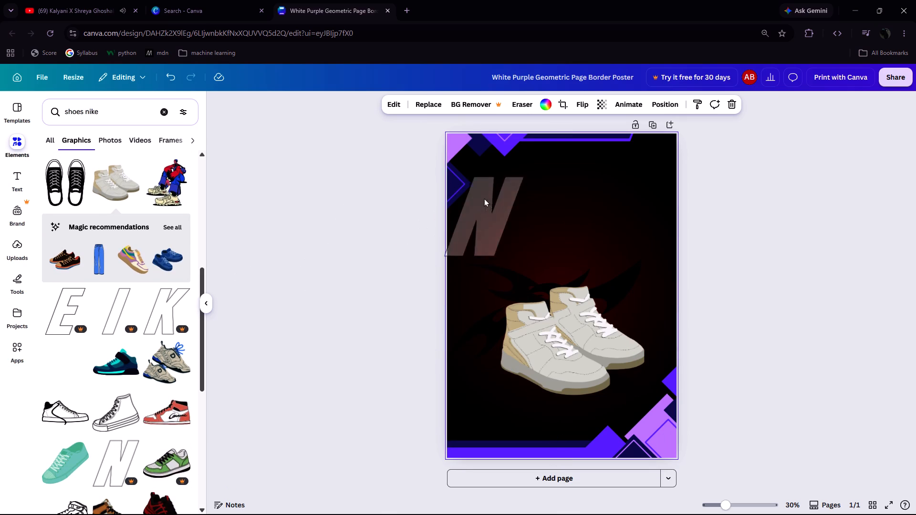
drag(484, 198, 481, 188)
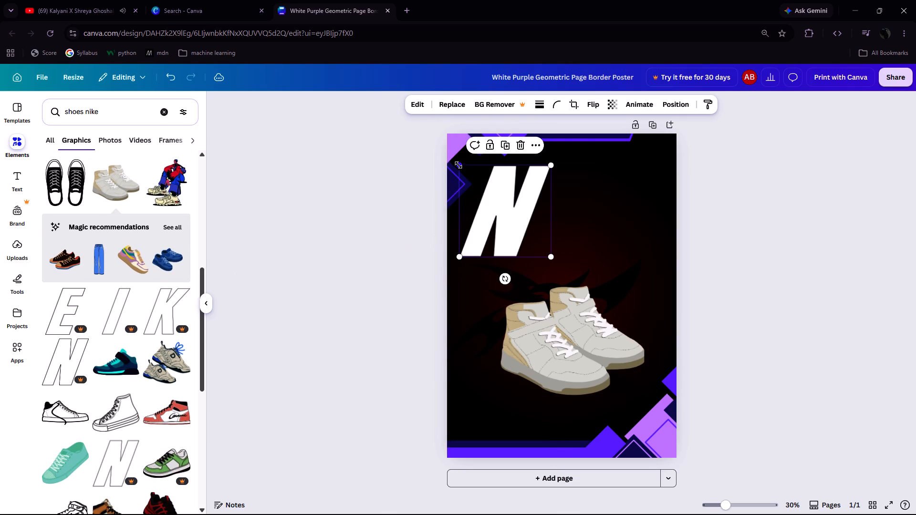
drag(458, 165, 508, 218)
drag(531, 243, 500, 240)
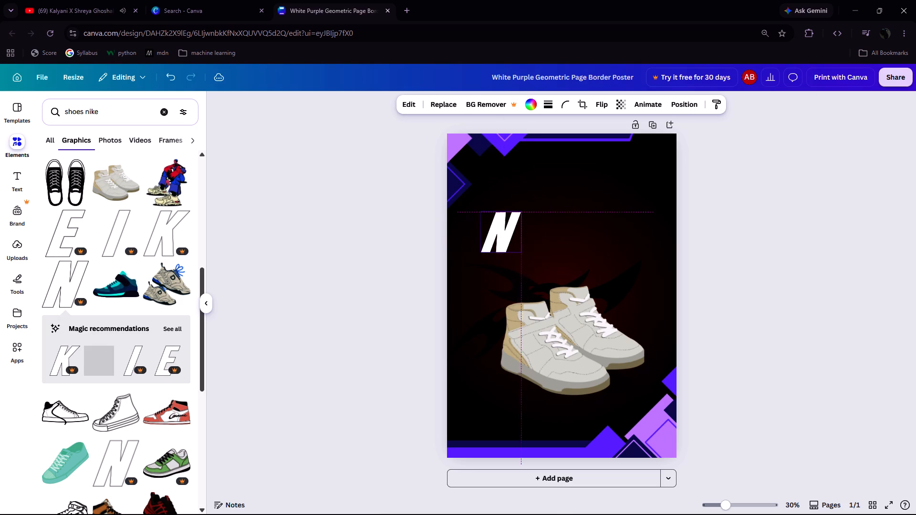
drag(500, 240, 487, 240)
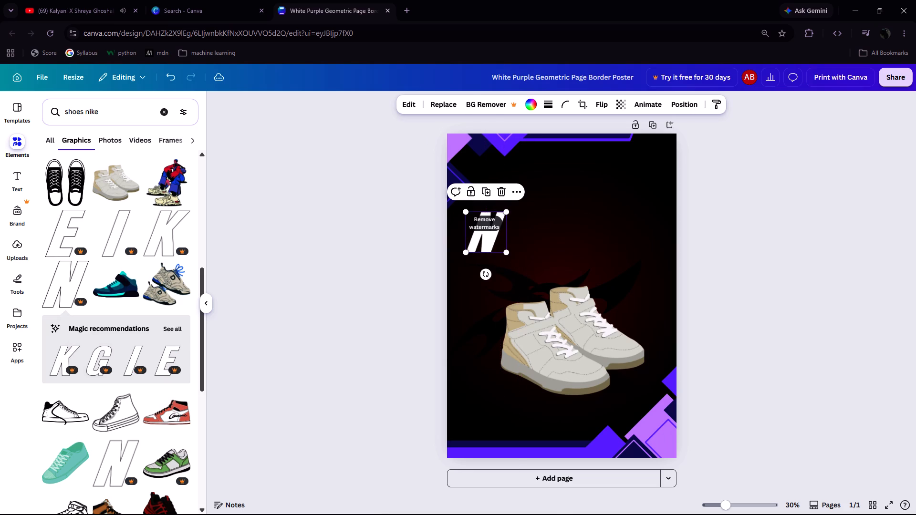
Add the matching slanted I graphic, shrink it to about half size and place it beside the N.
drag(111, 242, 261, 233)
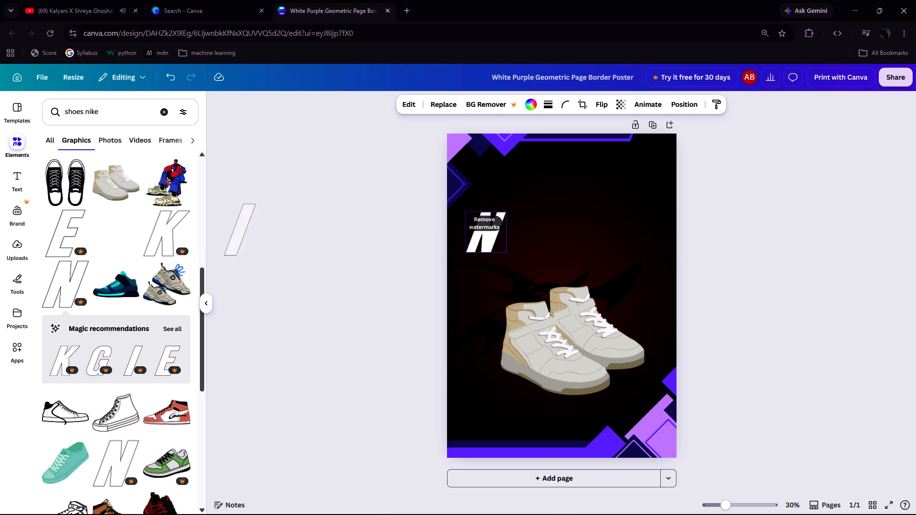
drag(261, 233, 516, 221)
drag(496, 190, 497, 190)
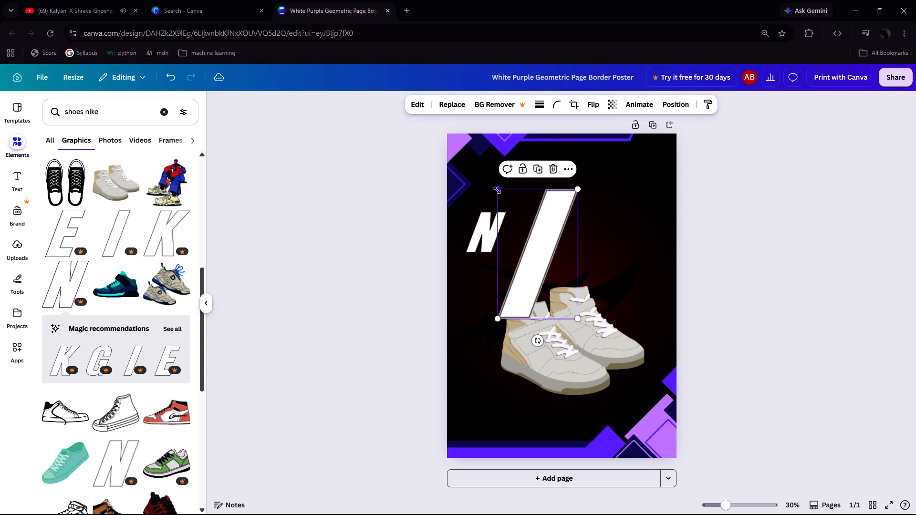
drag(497, 190, 555, 246)
drag(570, 301, 539, 258)
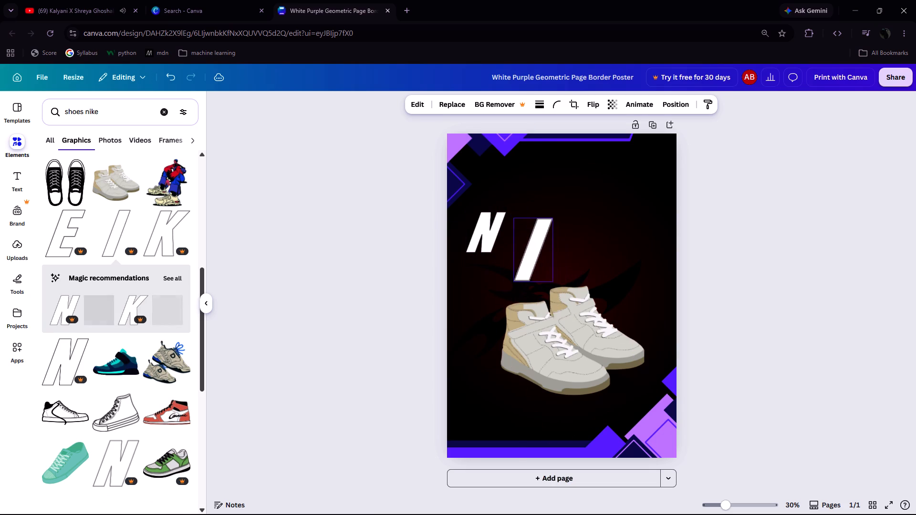
drag(539, 258, 527, 237)
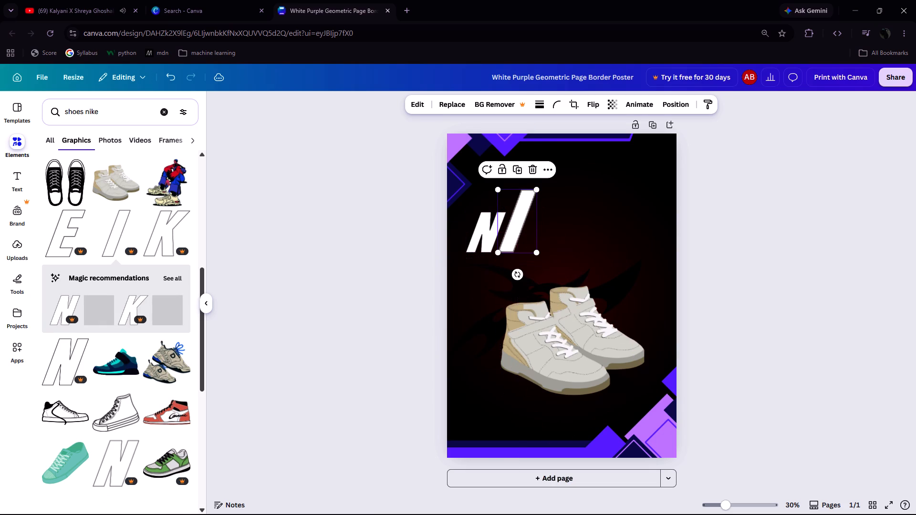
Shrink the I to about 4.6 wide by 7.4 high to match the N's height, and close the gap between them.
drag(495, 188, 503, 199)
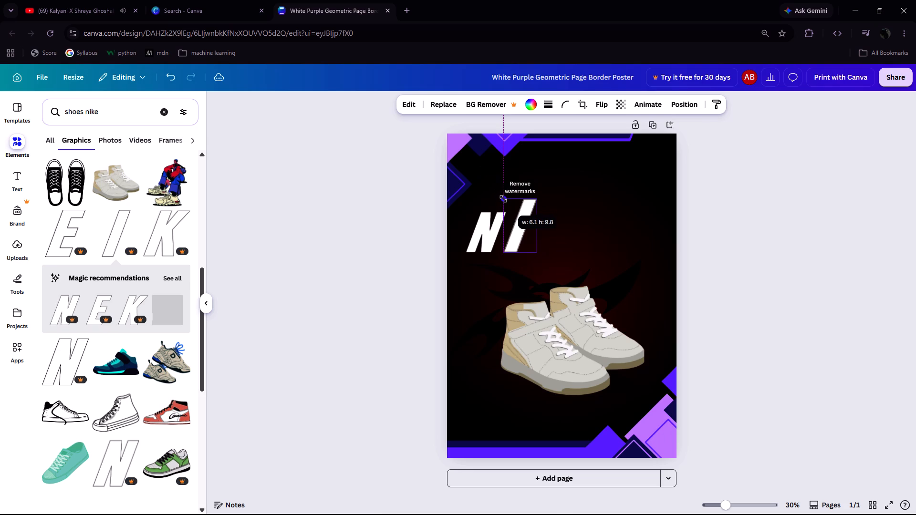
drag(503, 199, 510, 210)
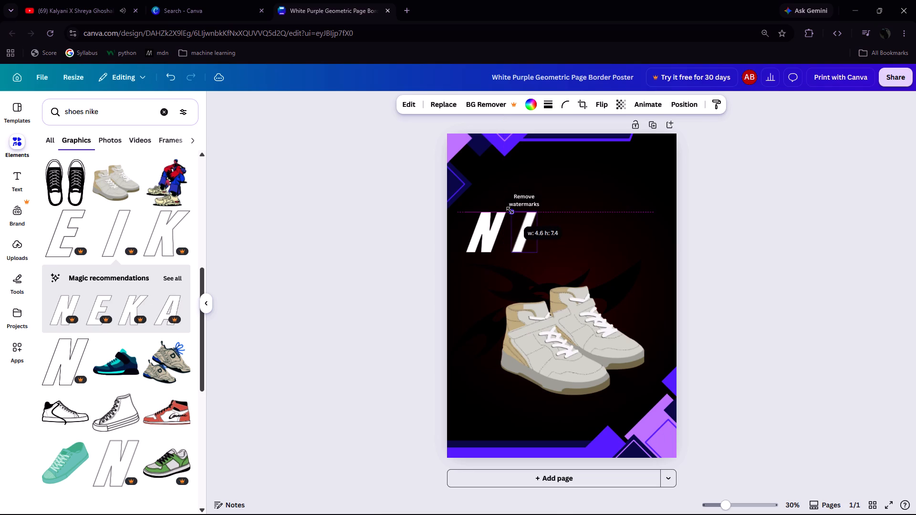
drag(510, 210, 511, 212)
click(514, 219)
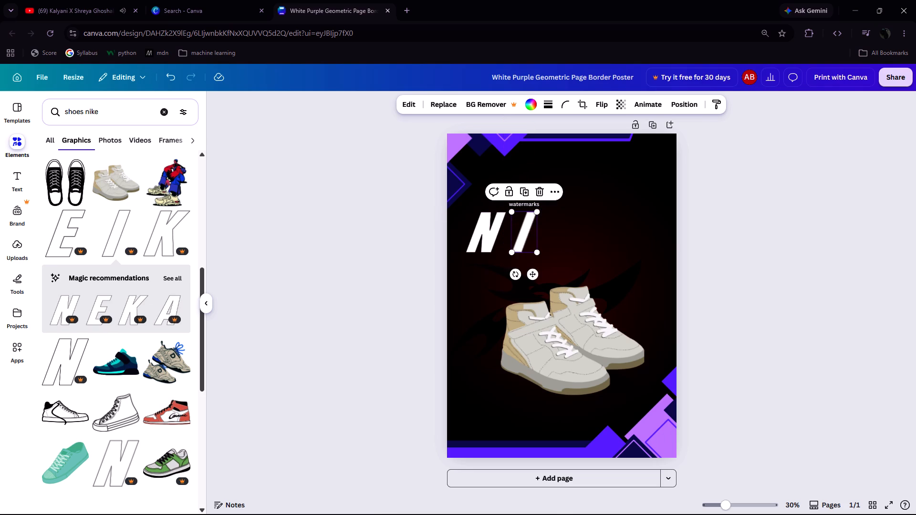
drag(523, 234, 518, 234)
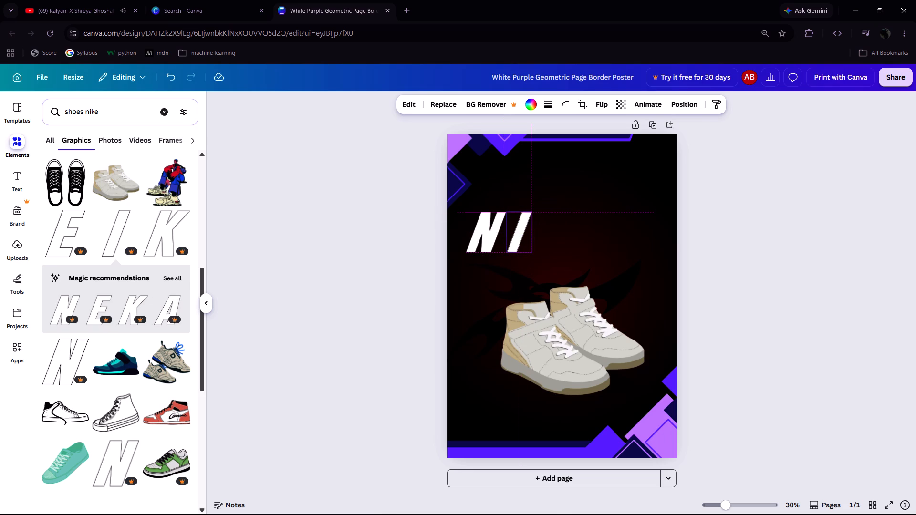
drag(518, 234, 516, 233)
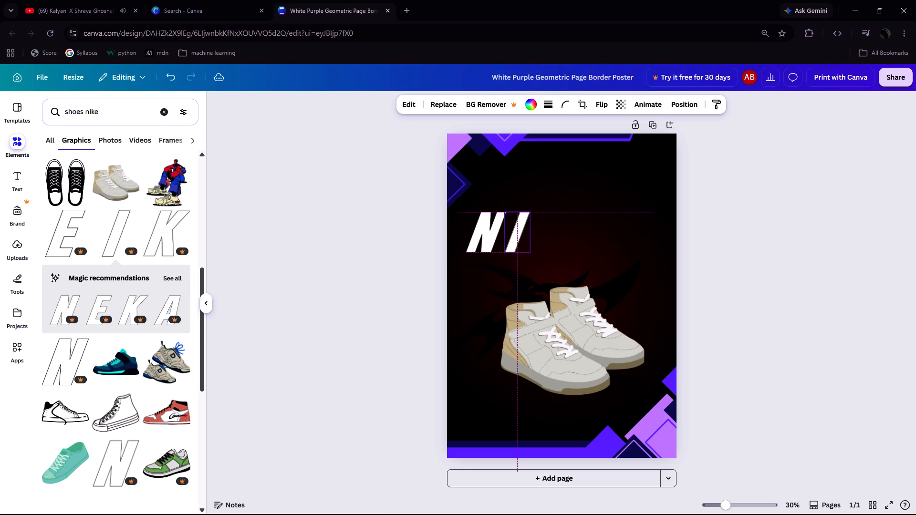
drag(516, 233, 517, 233)
click(592, 205)
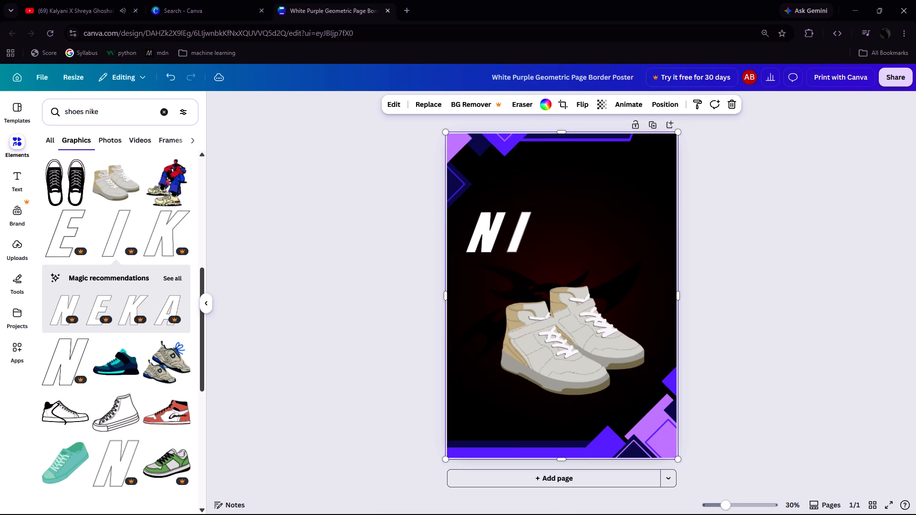
Add the matching slanted K and E graphics to the poster, following the I and overlapping the sneakers.
drag(153, 239, 444, 240)
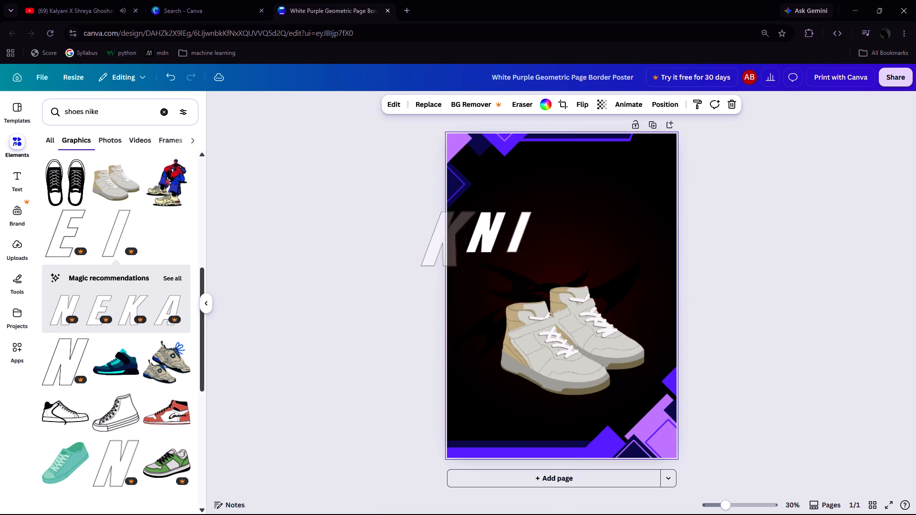
drag(444, 240, 512, 240)
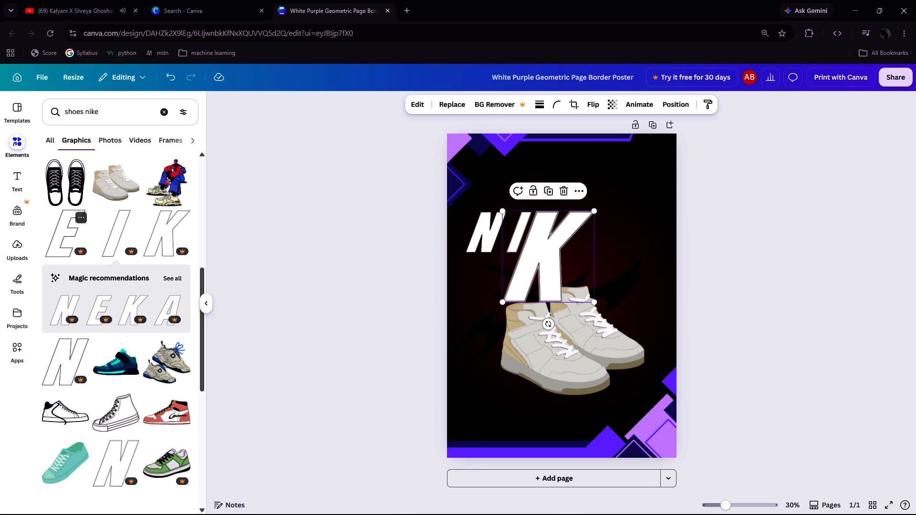
drag(64, 247, 575, 256)
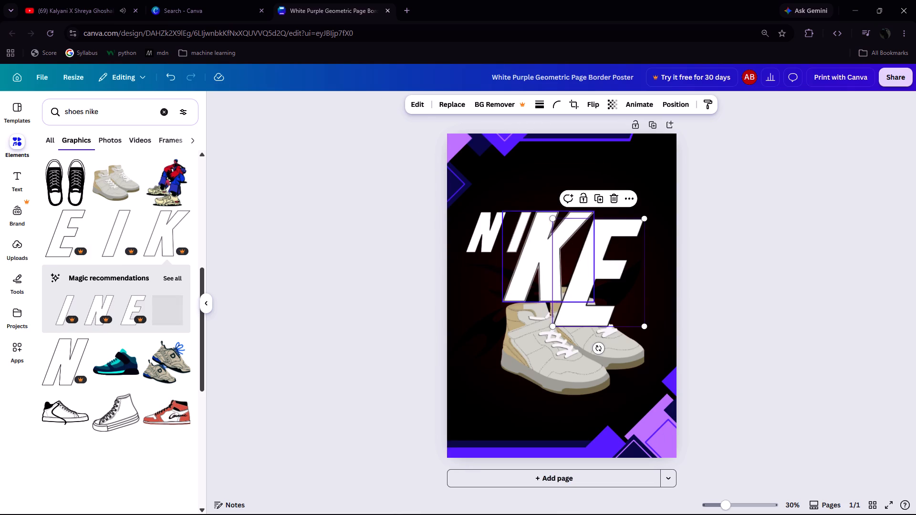
Shrink the K to just under half its size, about the N's height, and place it beside the I with tops aligned.
click(542, 250)
drag(501, 211, 523, 234)
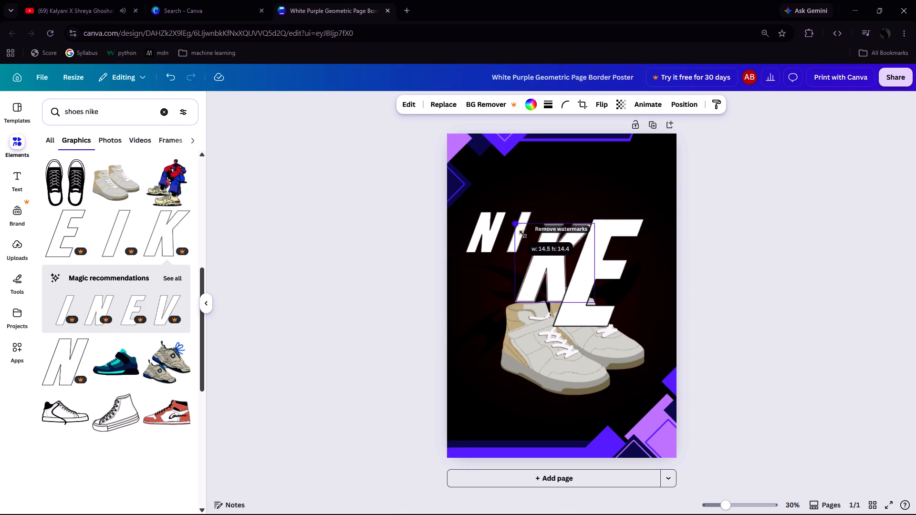
drag(523, 234, 543, 250)
drag(549, 273, 545, 269)
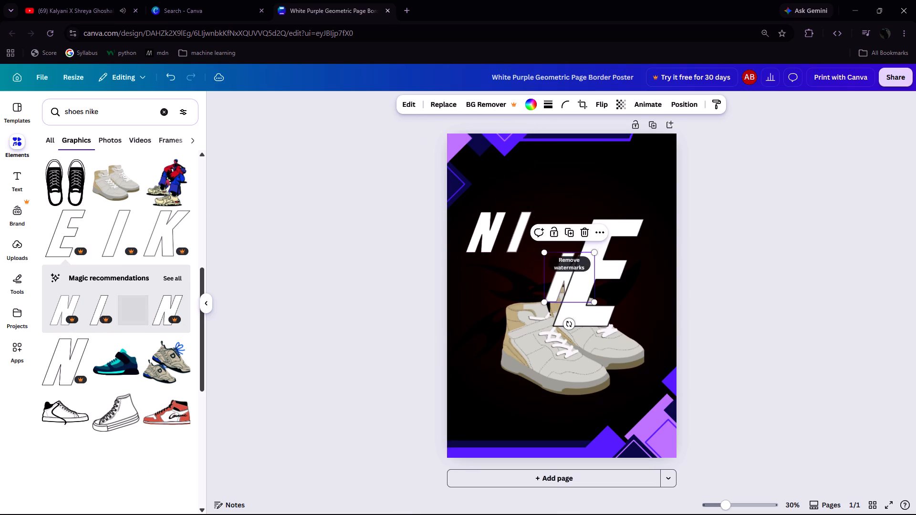
drag(545, 269, 537, 233)
drag(534, 261, 534, 261)
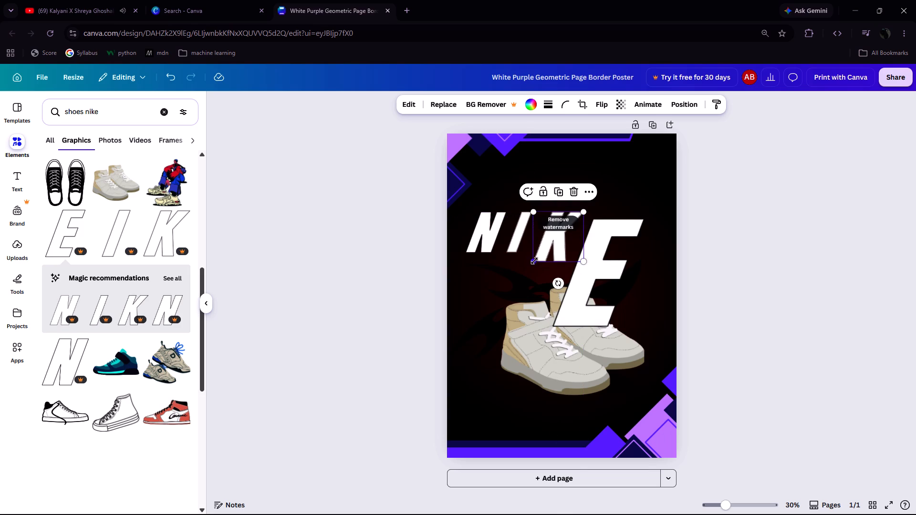
drag(534, 261, 536, 250)
drag(549, 237, 545, 236)
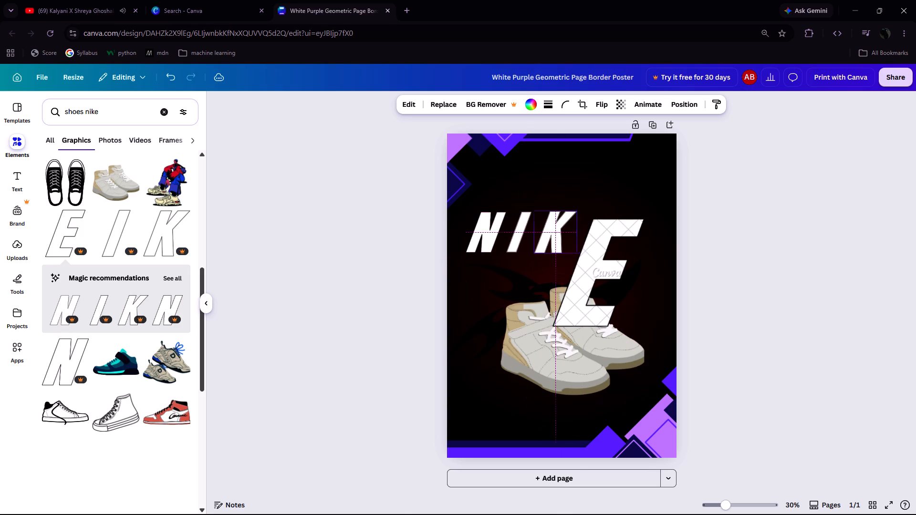
drag(545, 236, 543, 237)
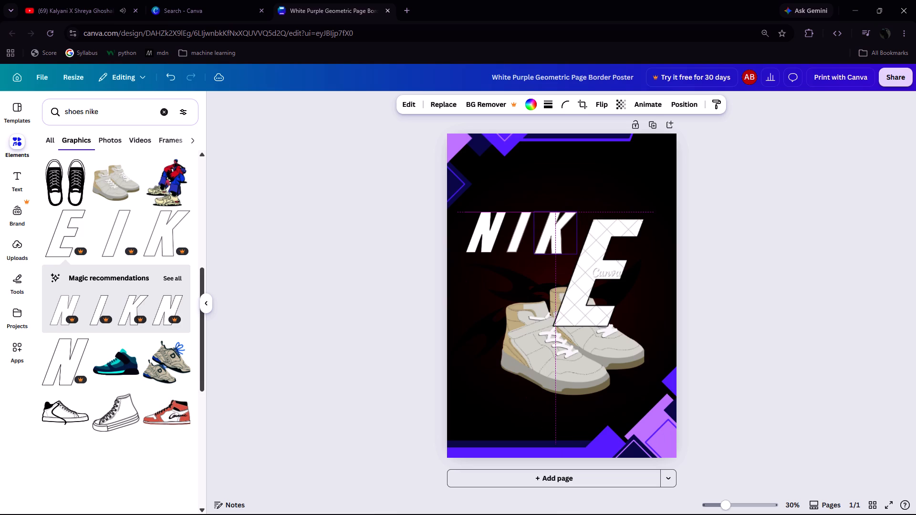
drag(543, 237, 542, 237)
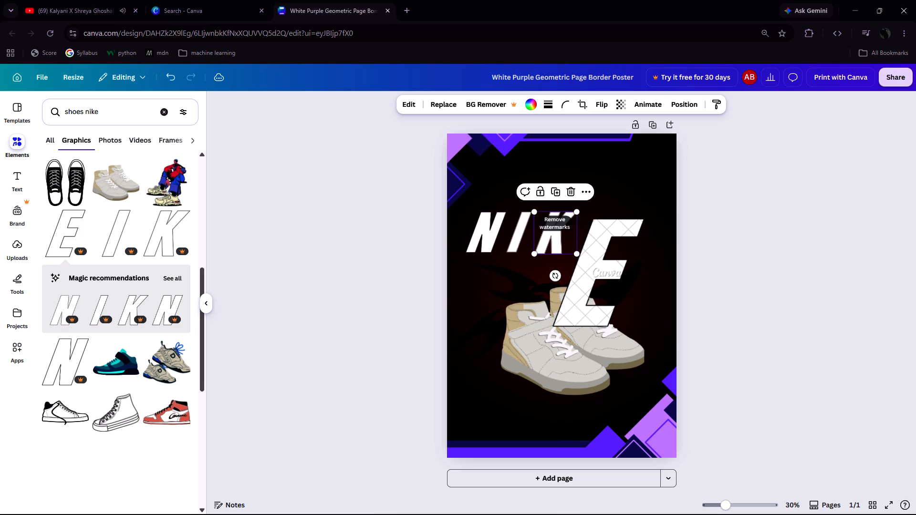
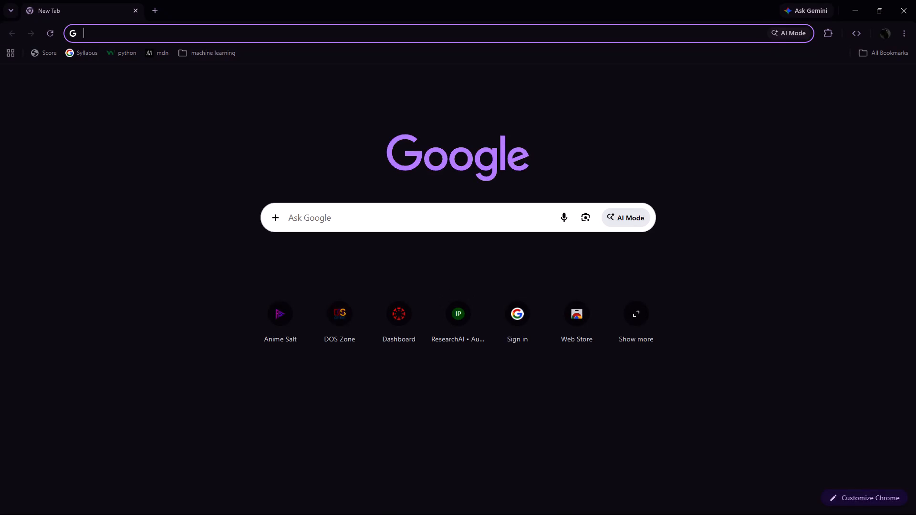
Find Canva through a Google search and open the account's home page from the login result.
click(353, 224)
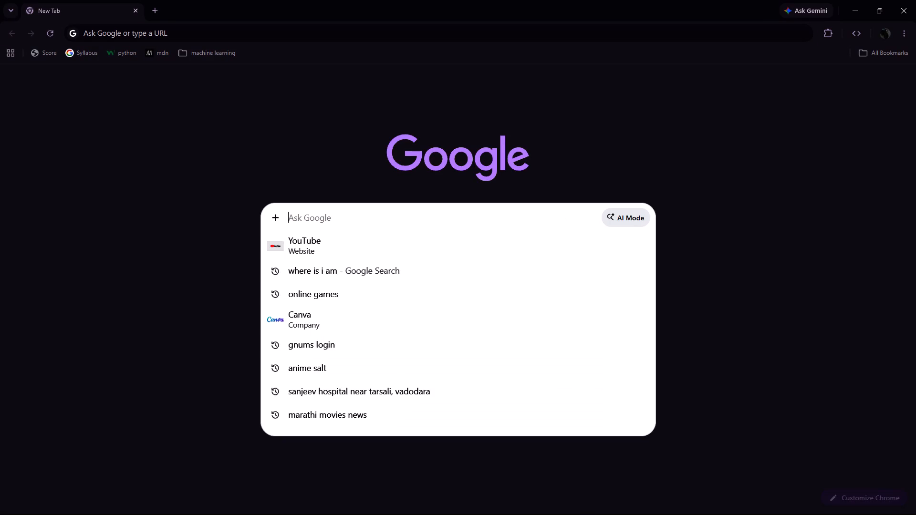
click(323, 319)
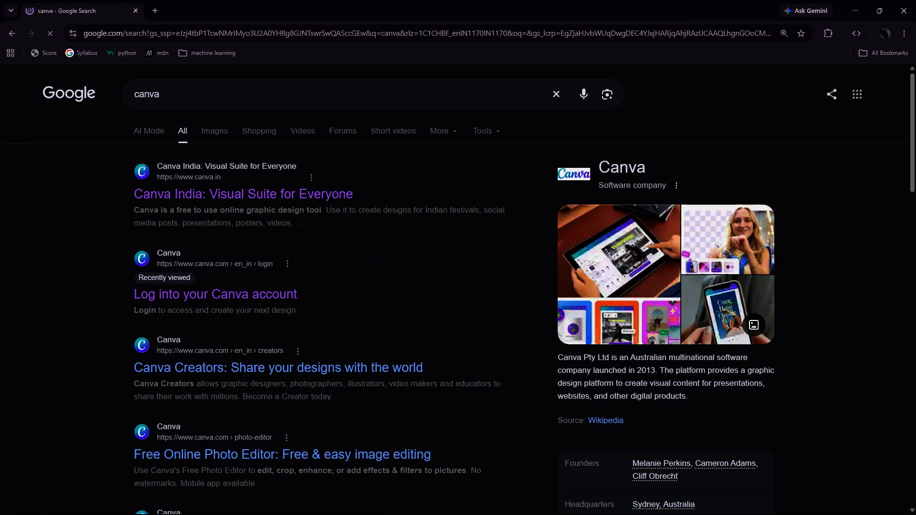
click(269, 189)
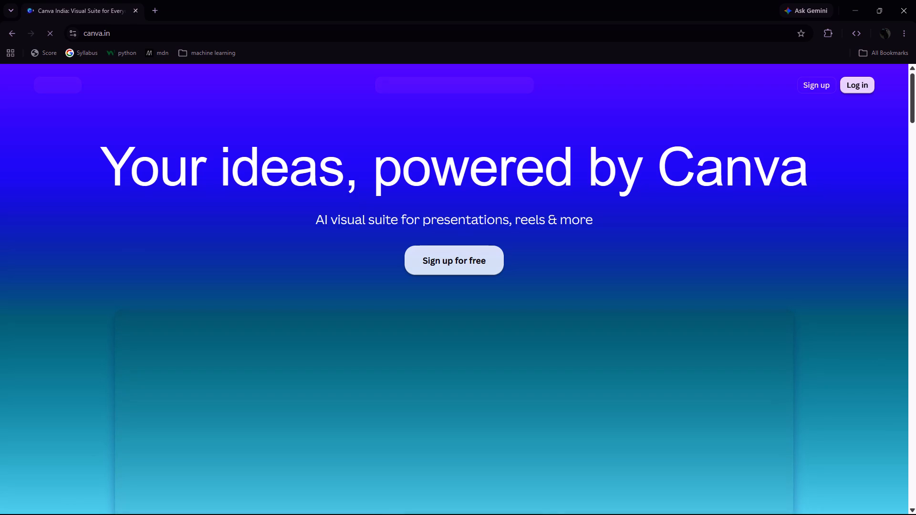
click(13, 35)
click(204, 298)
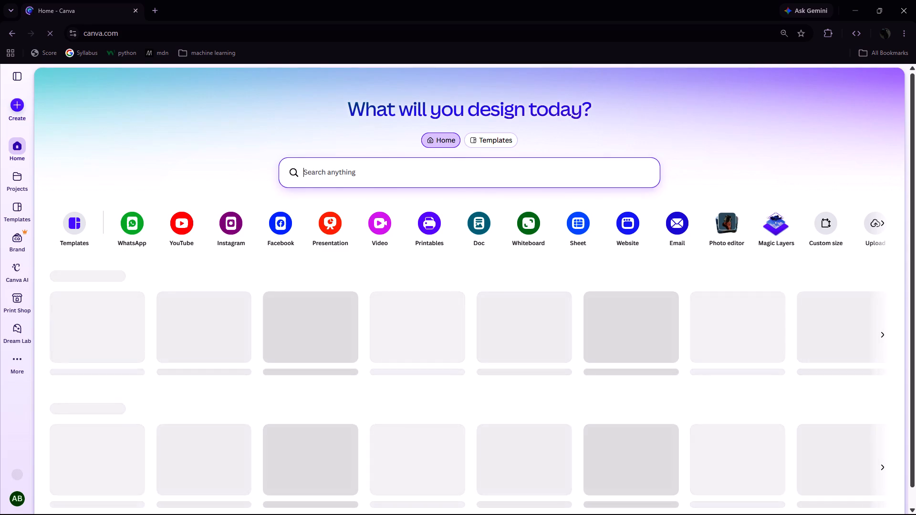
Reopen the recent design White Purple Geometric Page Border Poster from the Canva home page.
scroll(204, 291, down, 9)
scroll(204, 291, up, 6)
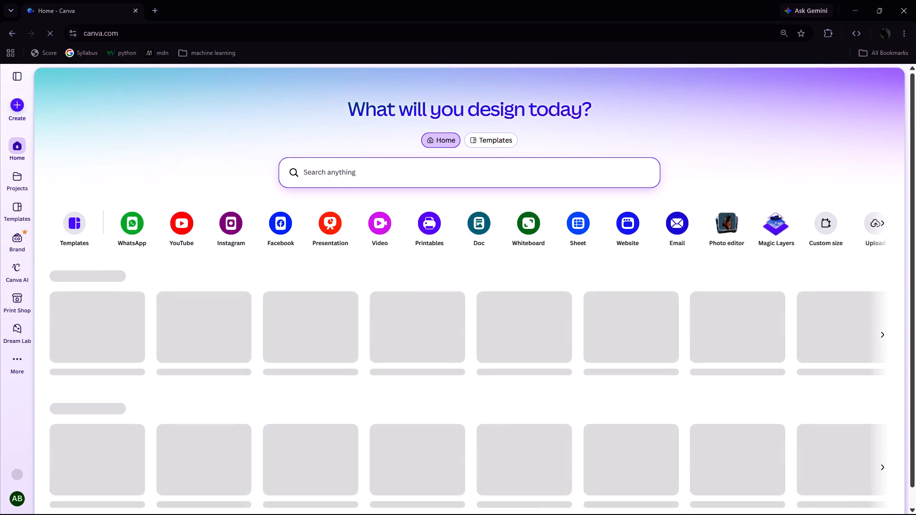
scroll(204, 291, down, 7)
scroll(204, 291, up, 6)
scroll(204, 291, down, 6)
scroll(204, 291, up, 6)
scroll(204, 291, down, 5)
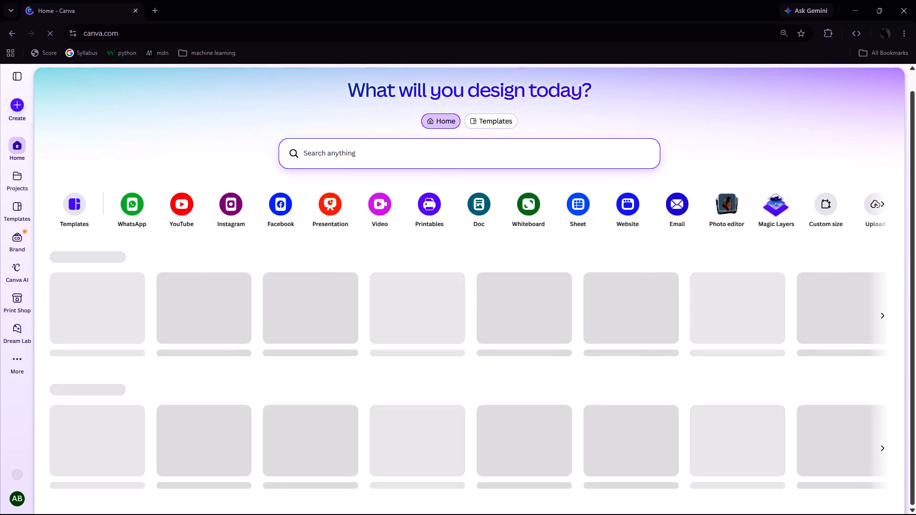
scroll(204, 291, up, 5)
scroll(204, 291, down, 4)
scroll(204, 291, up, 2)
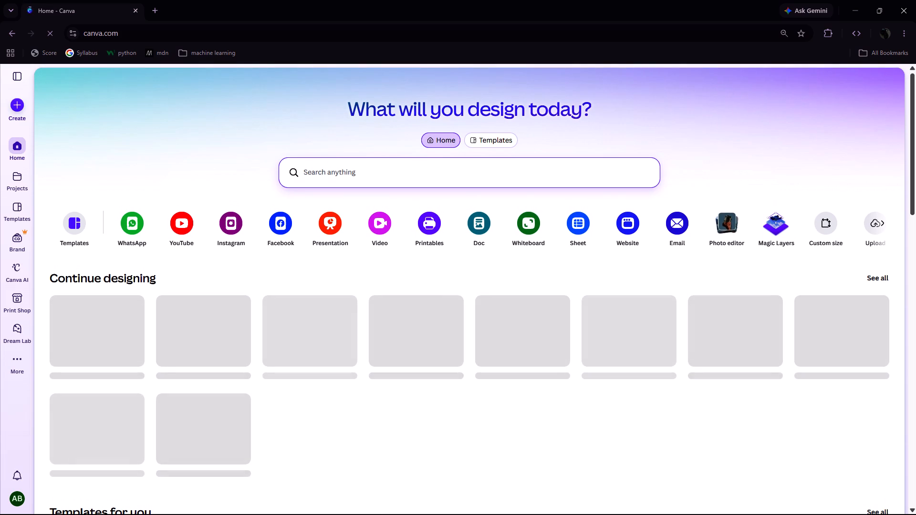
scroll(204, 291, down, 4)
scroll(204, 291, up, 4)
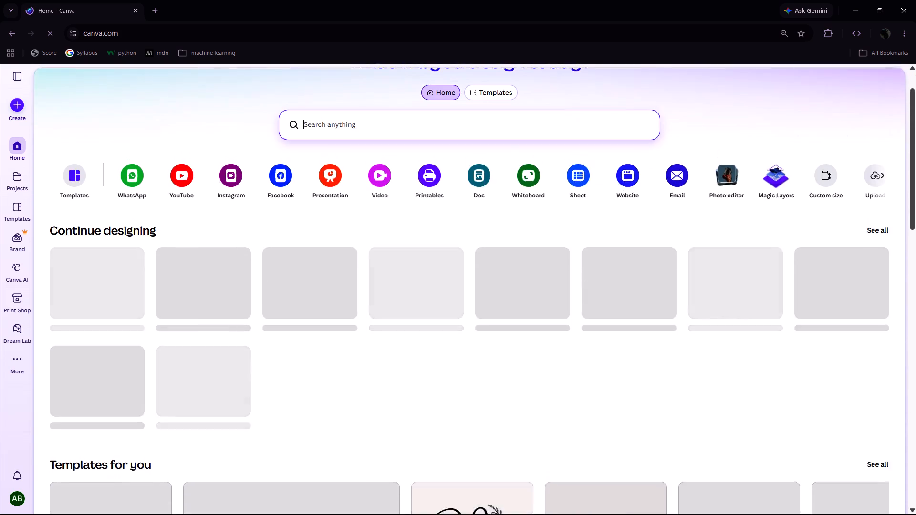
scroll(204, 291, down, 3)
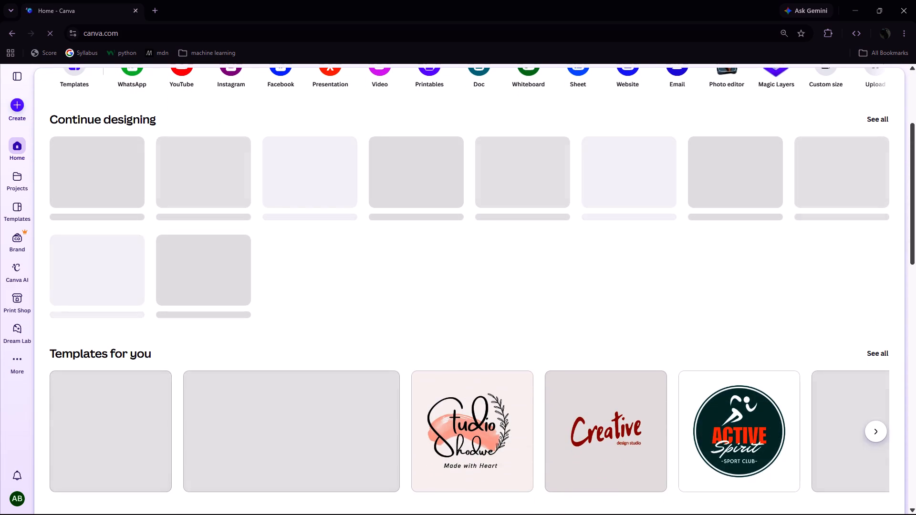
scroll(204, 291, up, 1)
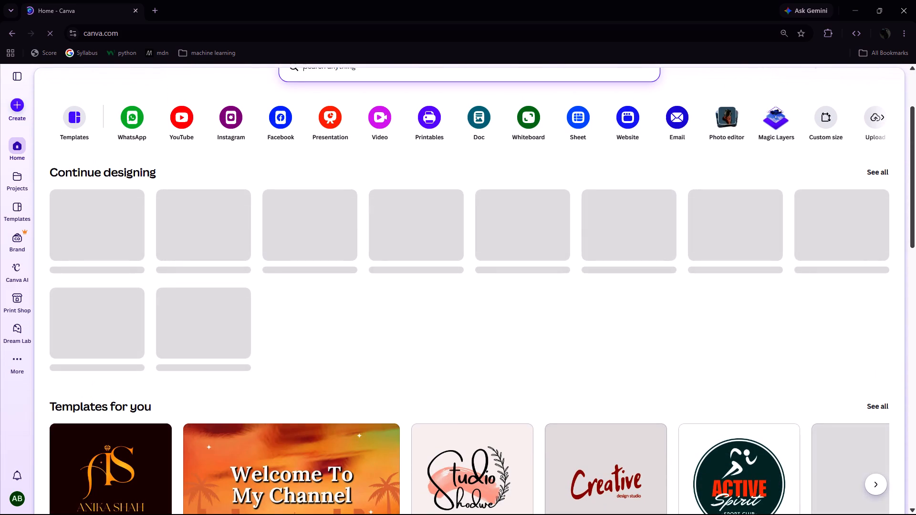
click(118, 218)
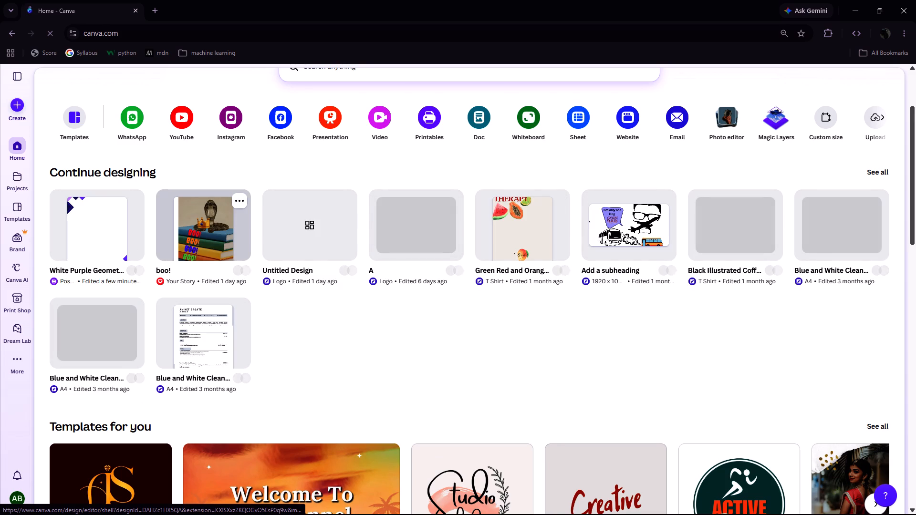
click(98, 236)
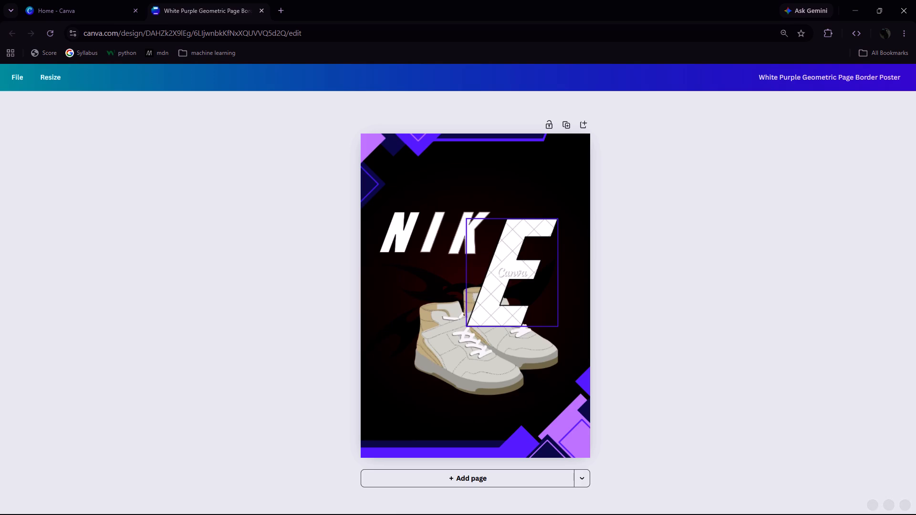
Shrink the slanted E to about 7.2 wide by 8.5 high and place it after the K with tops aligned.
click(507, 284)
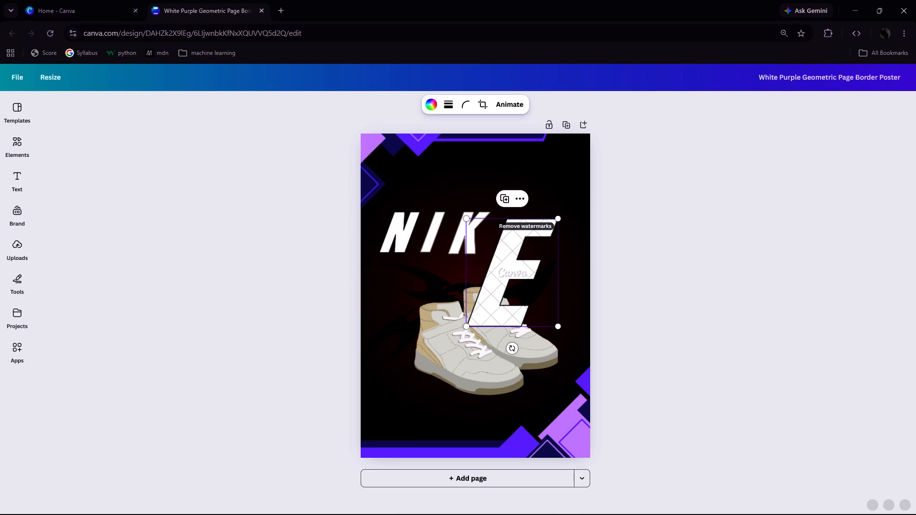
drag(466, 325, 484, 290)
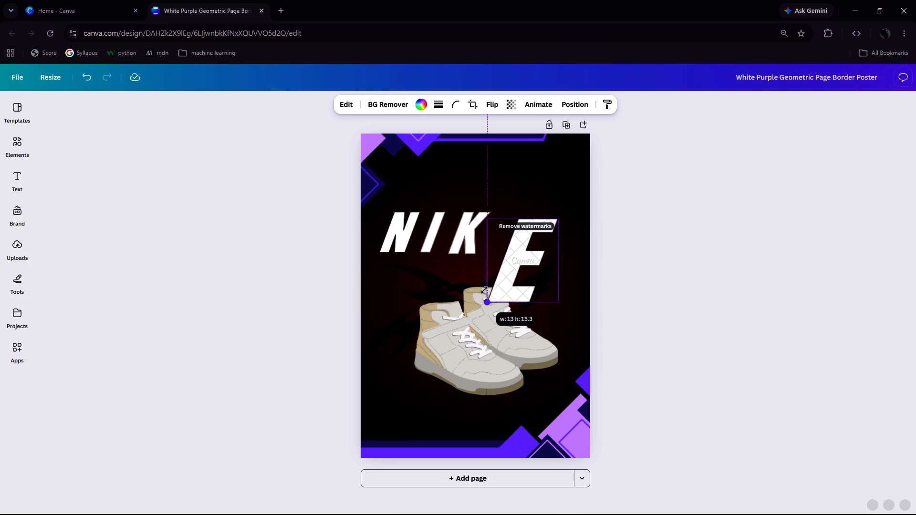
drag(484, 290, 500, 264)
drag(531, 245, 518, 238)
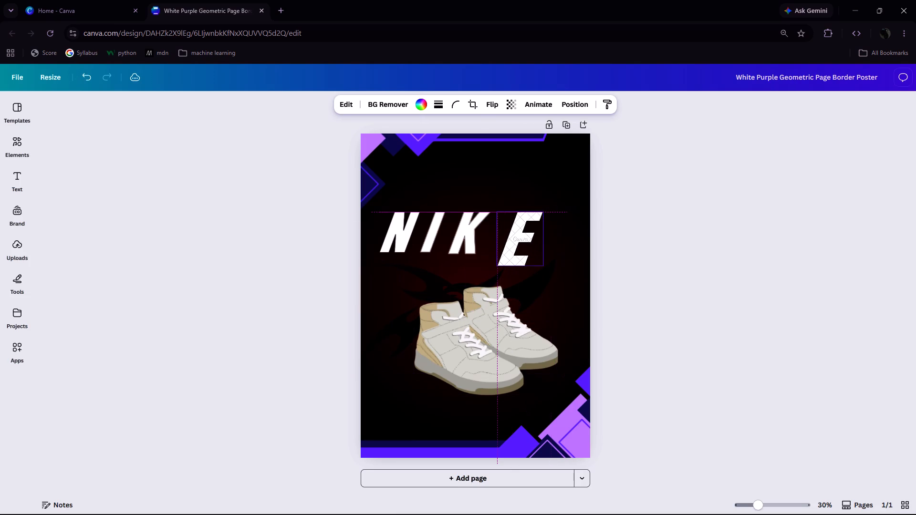
drag(518, 238, 514, 236)
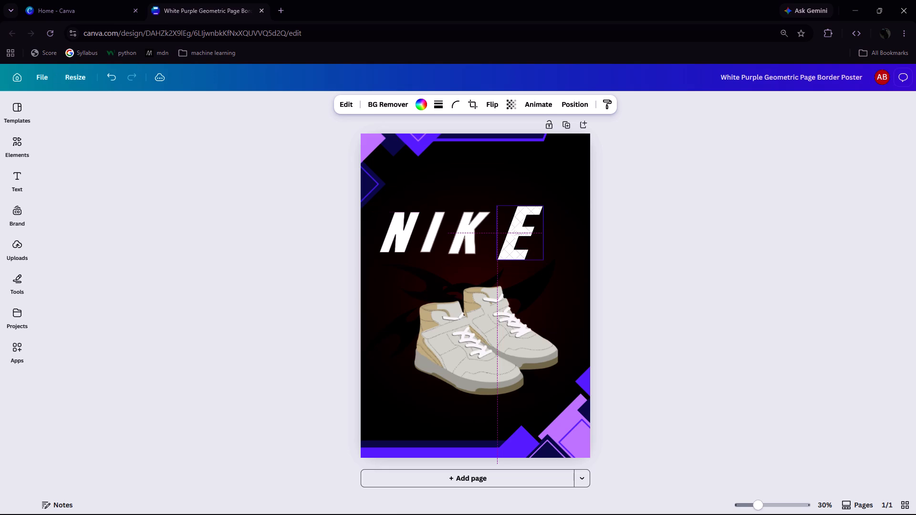
drag(514, 236, 513, 237)
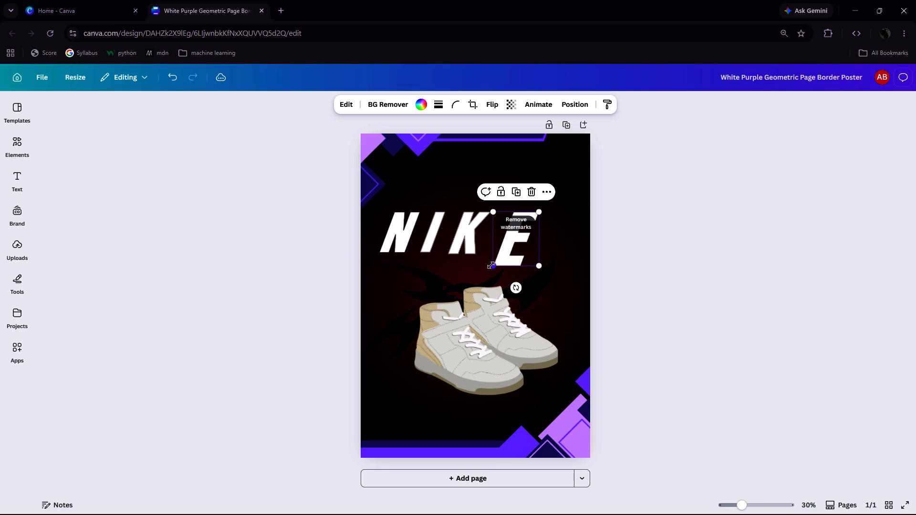
drag(492, 264, 499, 253)
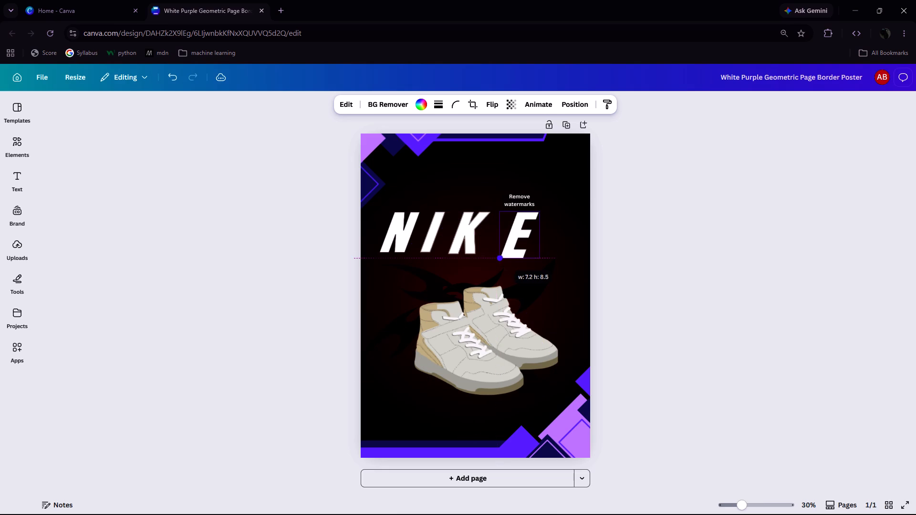
drag(510, 241, 504, 241)
click(573, 245)
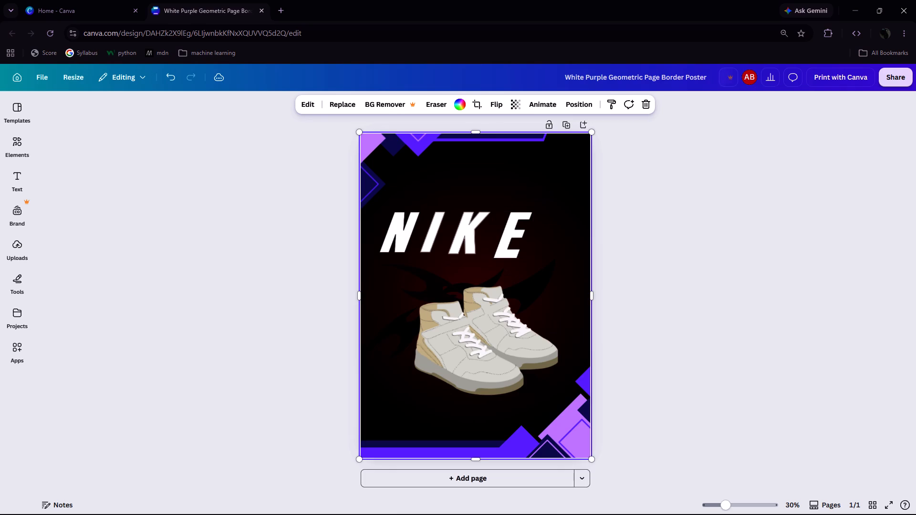
Close up the lettering by moving the I tight against the N and the K tight against the I.
click(413, 234)
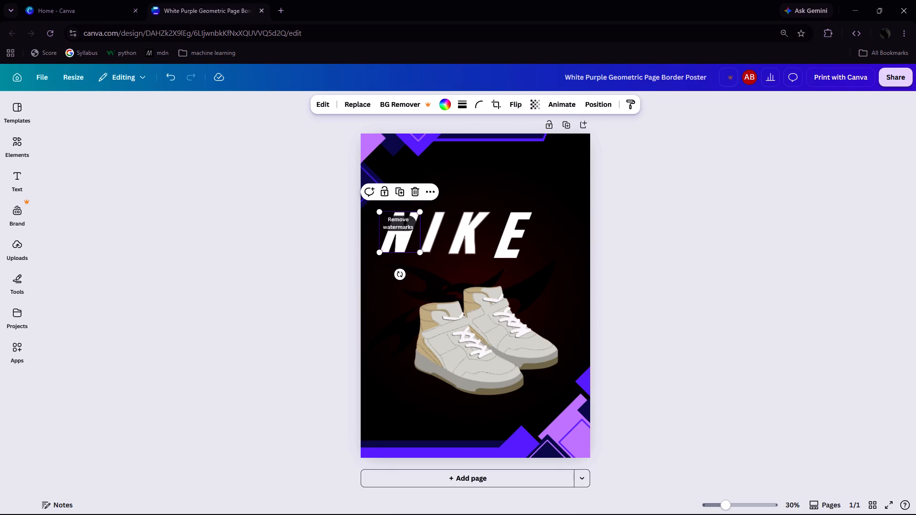
click(426, 232)
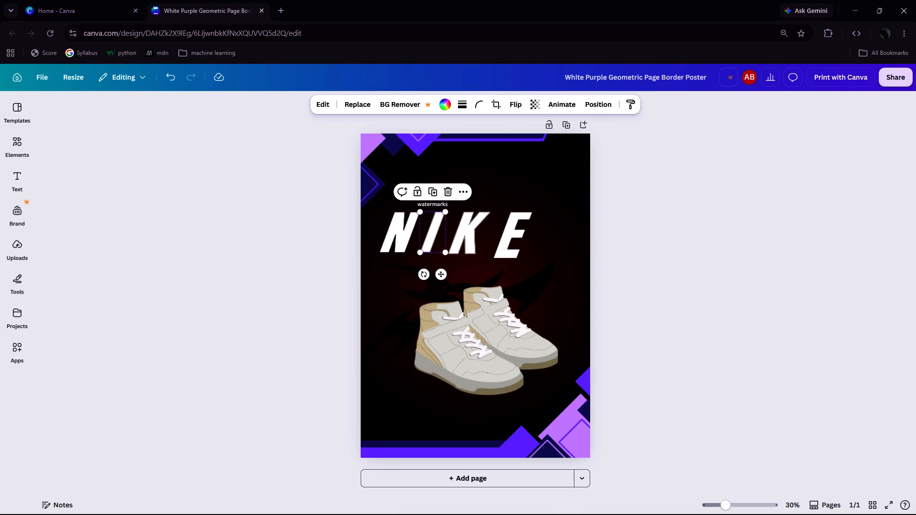
click(429, 233)
drag(431, 230, 419, 229)
drag(463, 232, 447, 234)
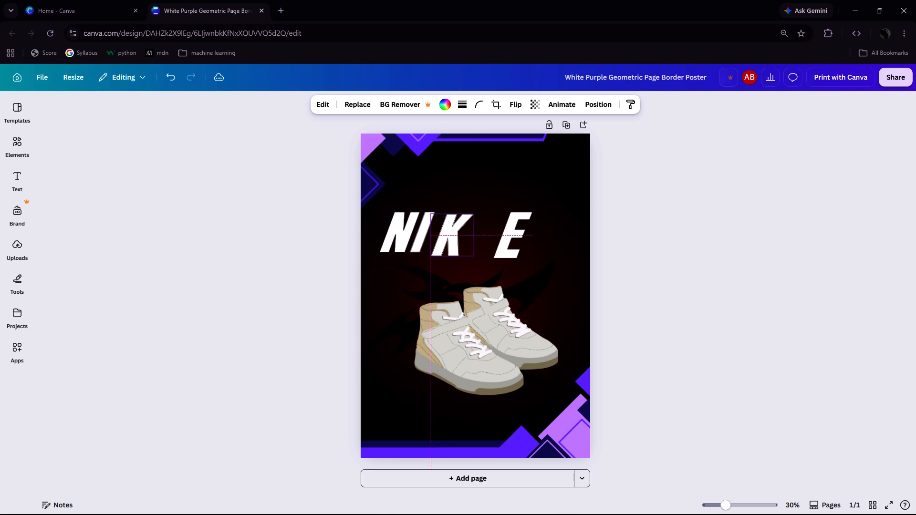
drag(447, 234, 440, 230)
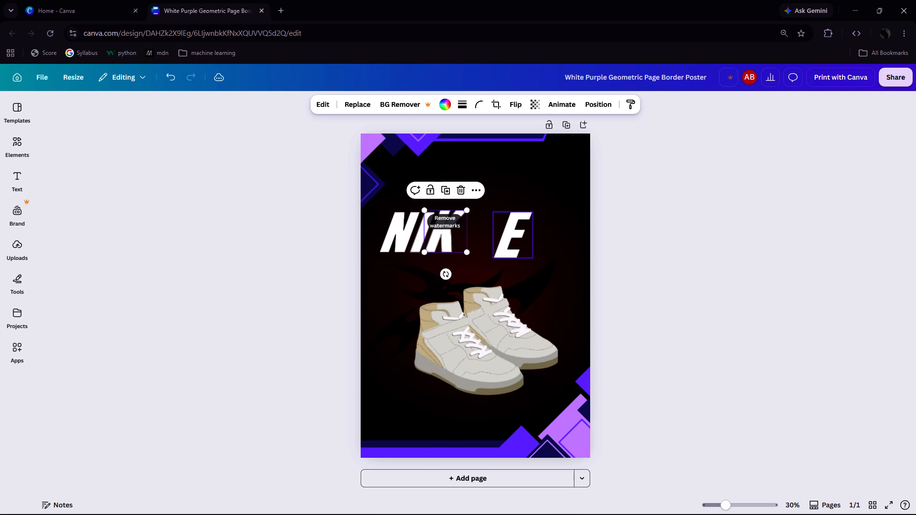
Move the E tight against the K and shrink it slightly to match the height of the other NIKE letters.
drag(507, 232, 473, 232)
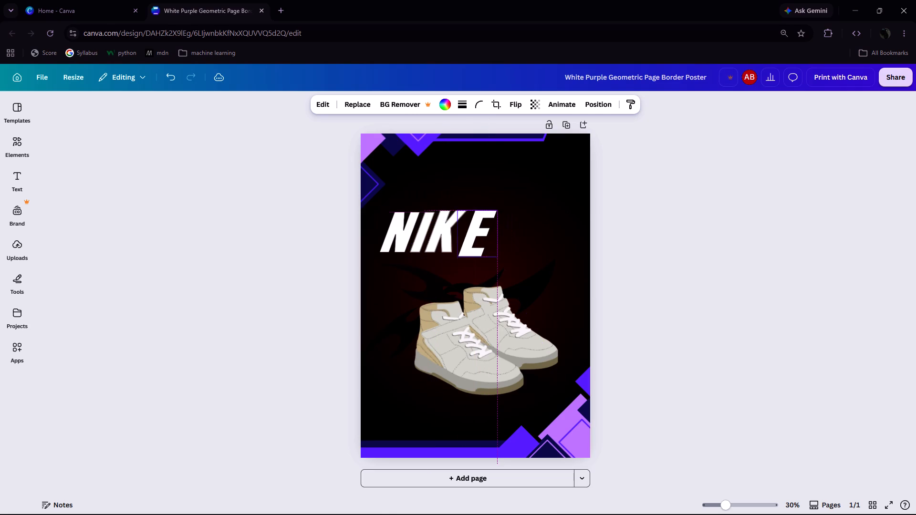
drag(473, 232, 469, 232)
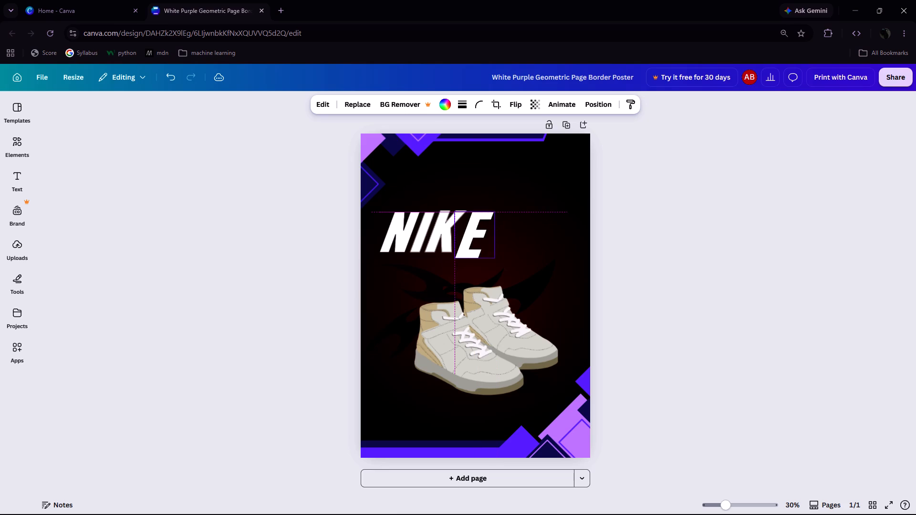
drag(469, 232, 469, 230)
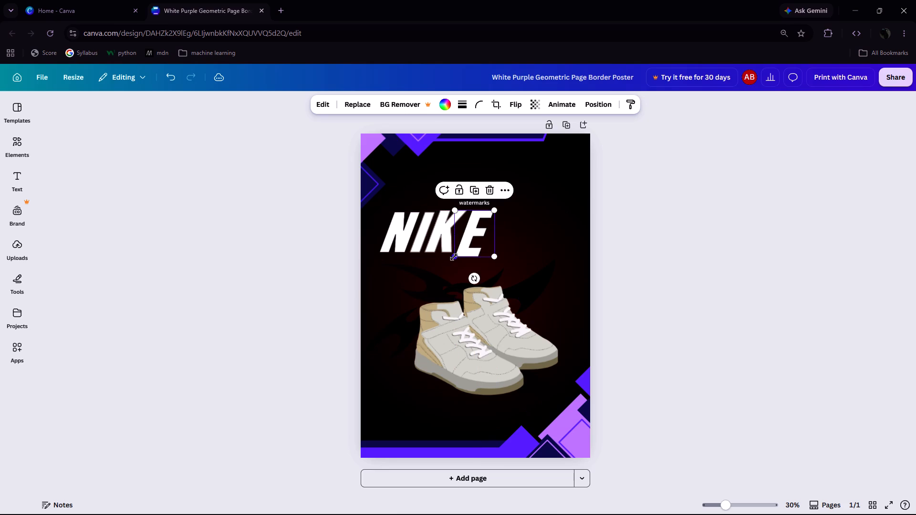
drag(454, 257, 454, 252)
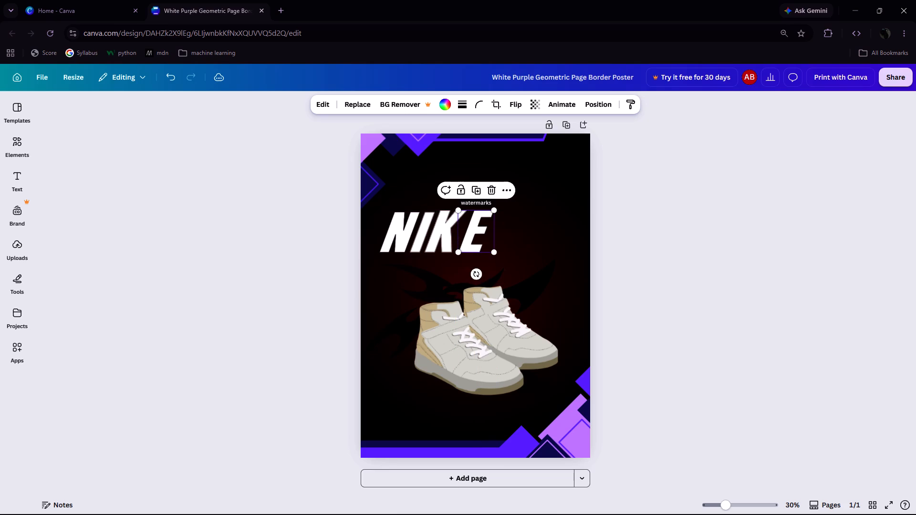
click(475, 232)
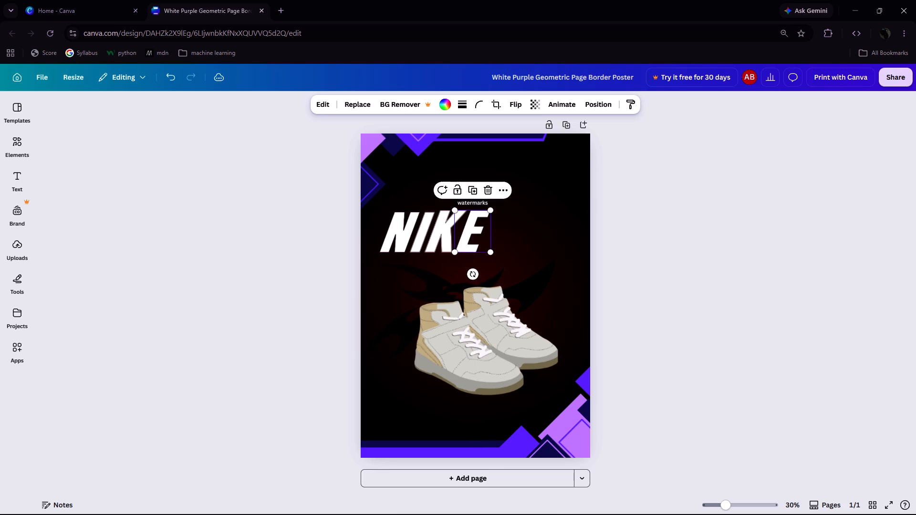
click(540, 242)
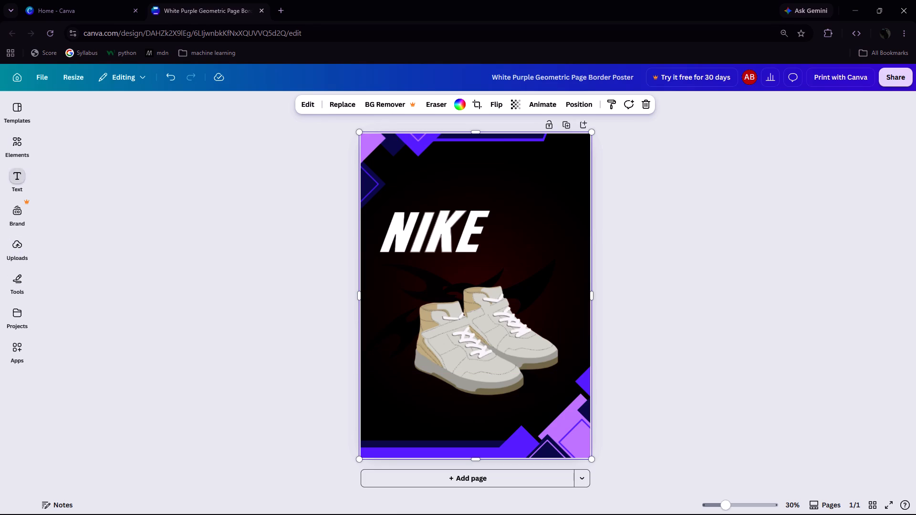
Look through the elements library's recently used, recommended and category sections.
click(19, 154)
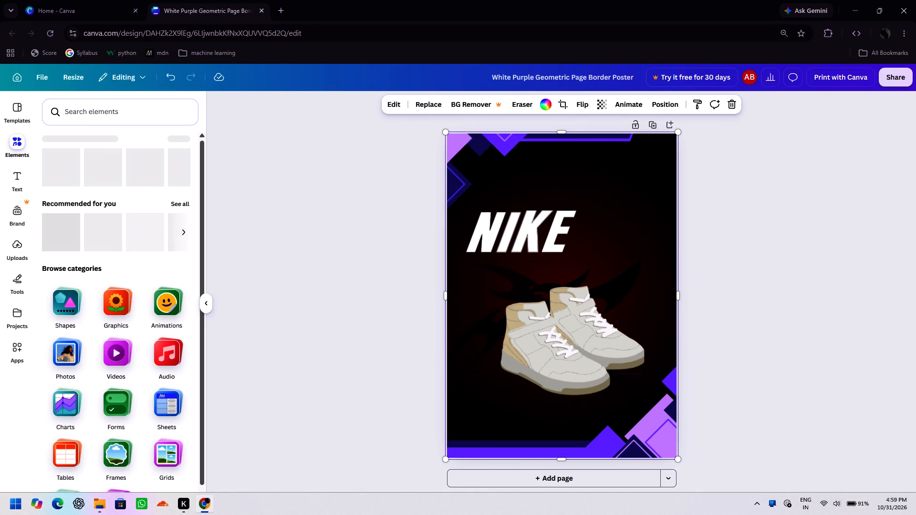
scroll(153, 284, down, 3)
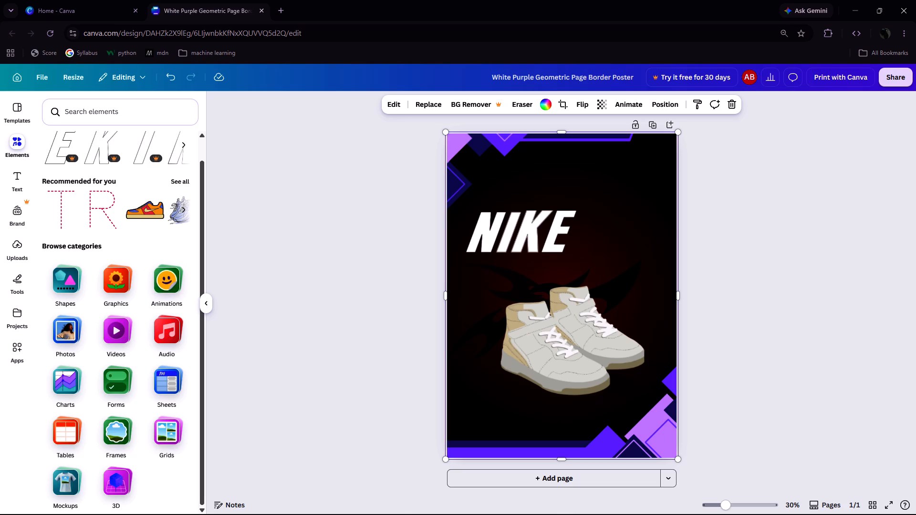
scroll(126, 329, down, 3)
scroll(177, 216, down, 3)
scroll(114, 145, up, 11)
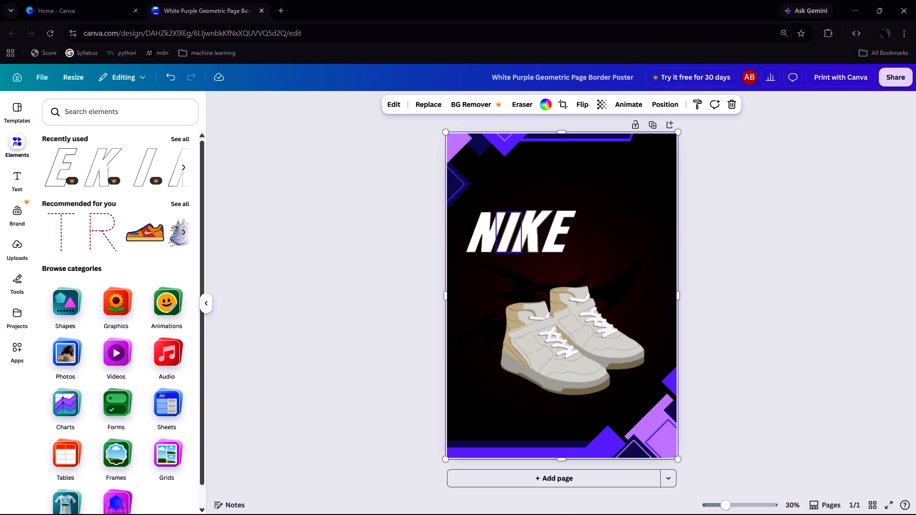
Recolour the slanted I and K in the NIKE lettering dark red #1F0402 and the N near-black.
click(496, 231)
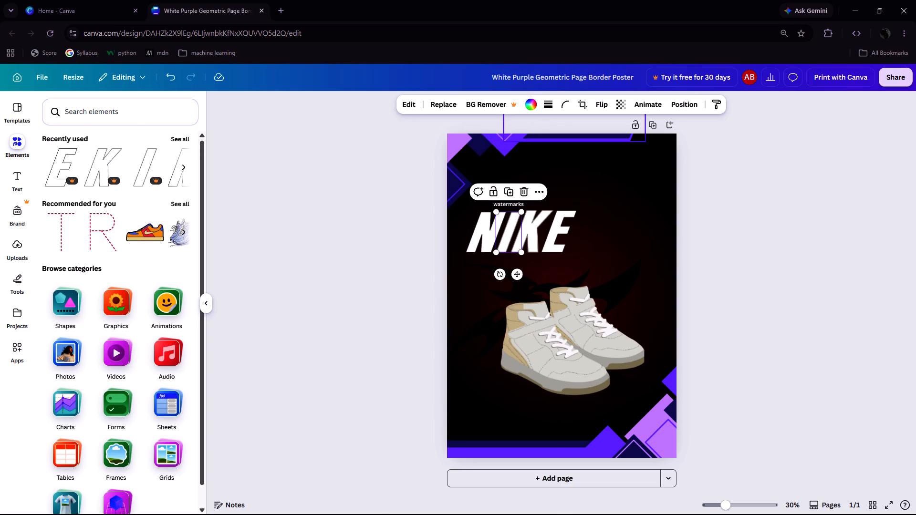
click(533, 105)
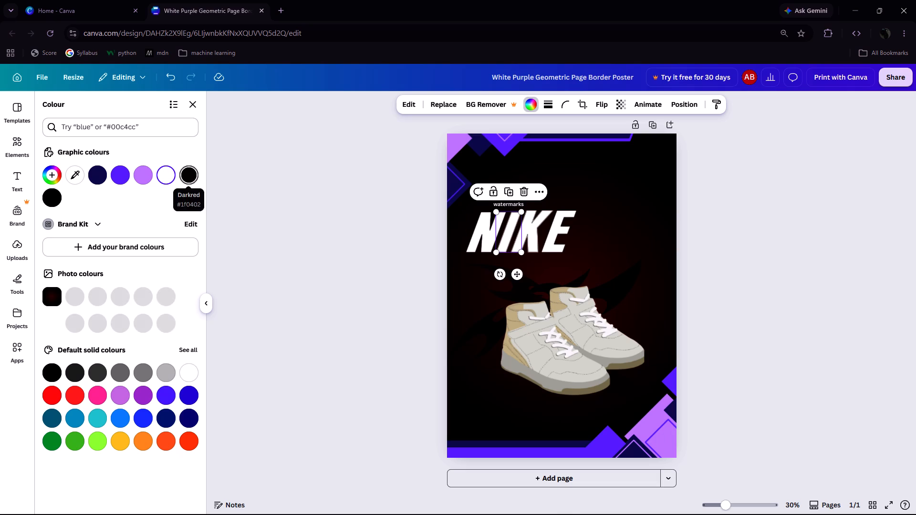
click(192, 180)
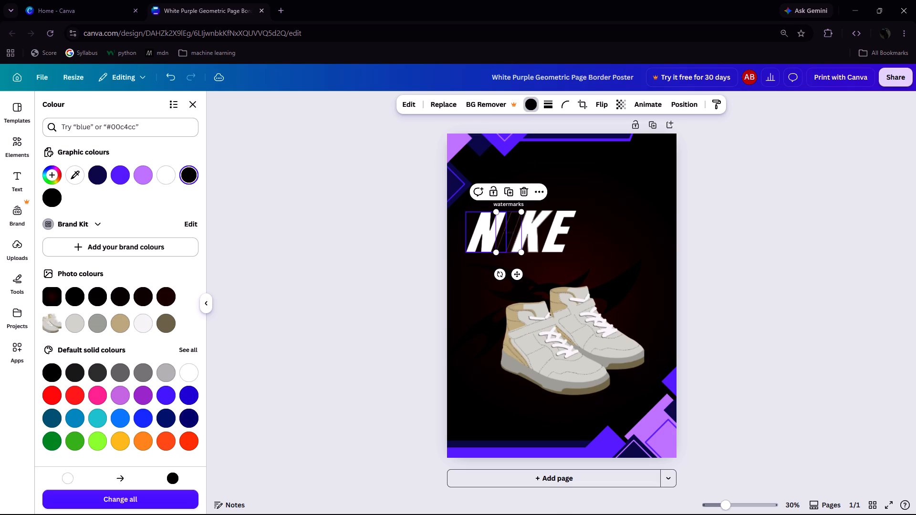
click(480, 231)
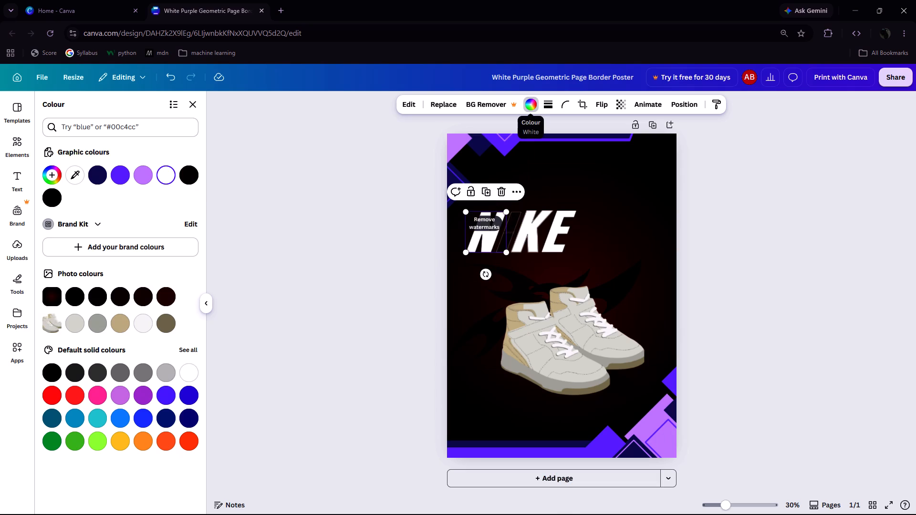
click(58, 198)
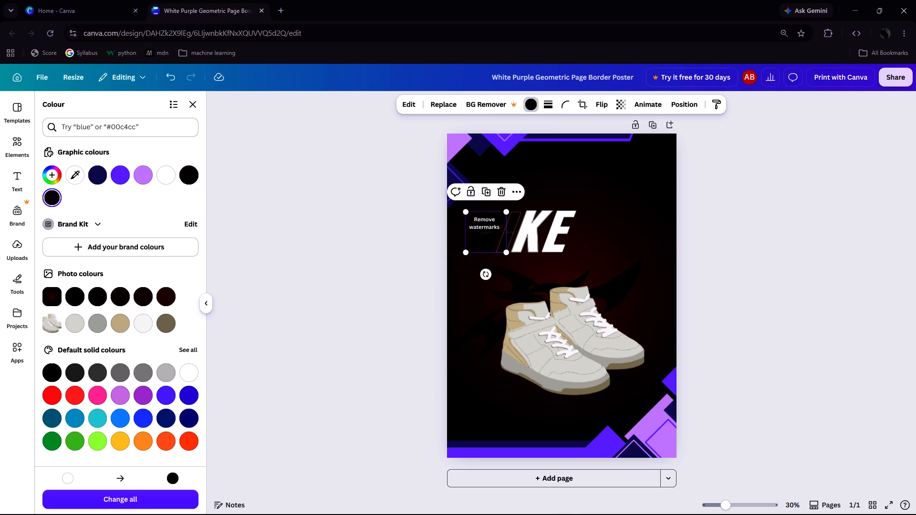
click(529, 238)
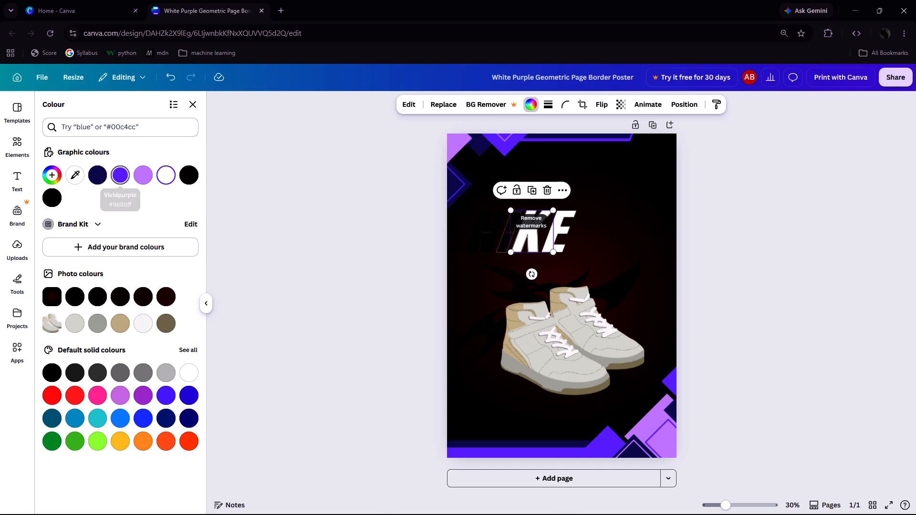
click(93, 295)
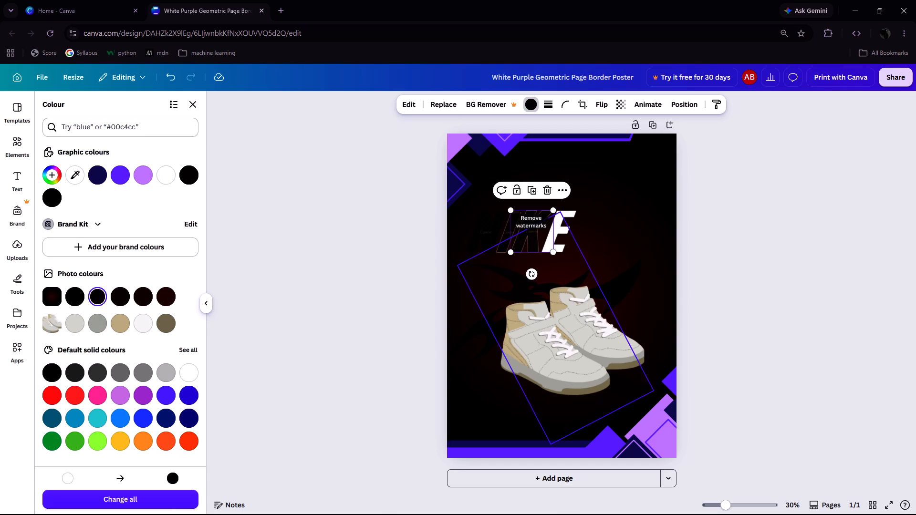
Recolour the slanted E dark red #1F0402 to match the other darkened NIKE letters.
click(558, 233)
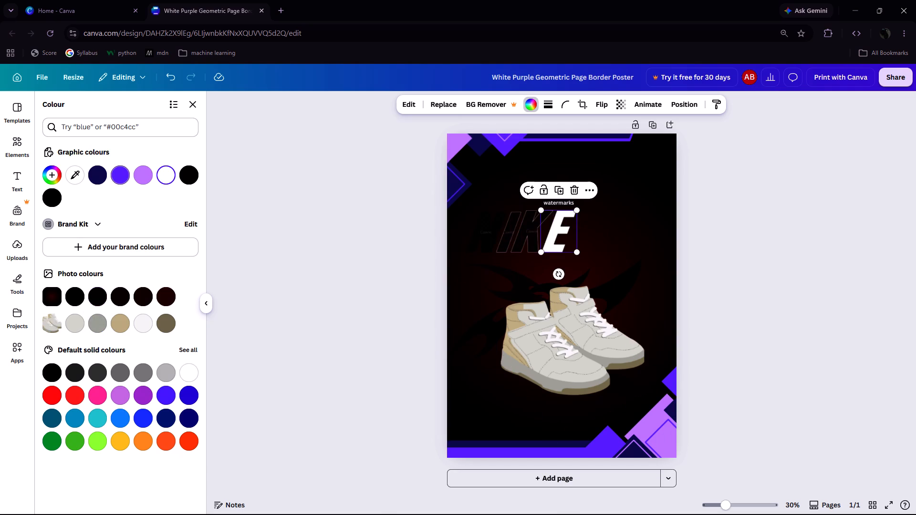
click(169, 179)
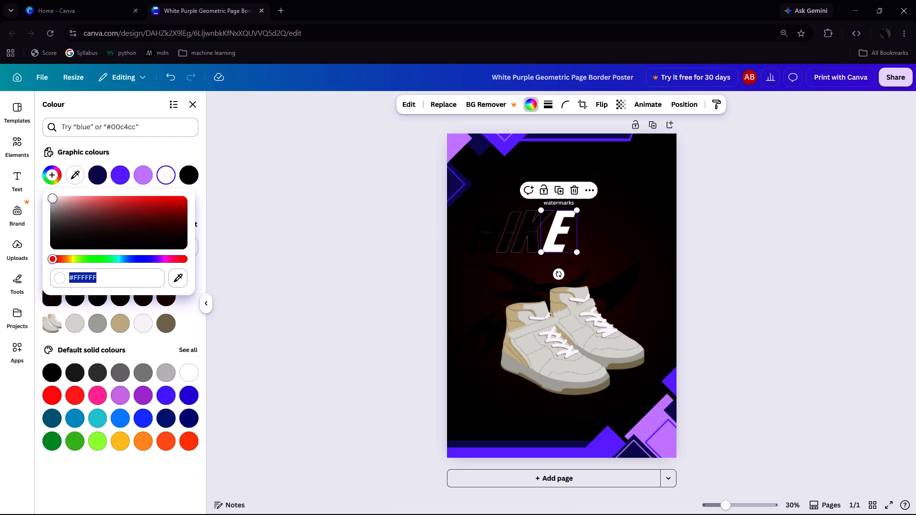
click(247, 339)
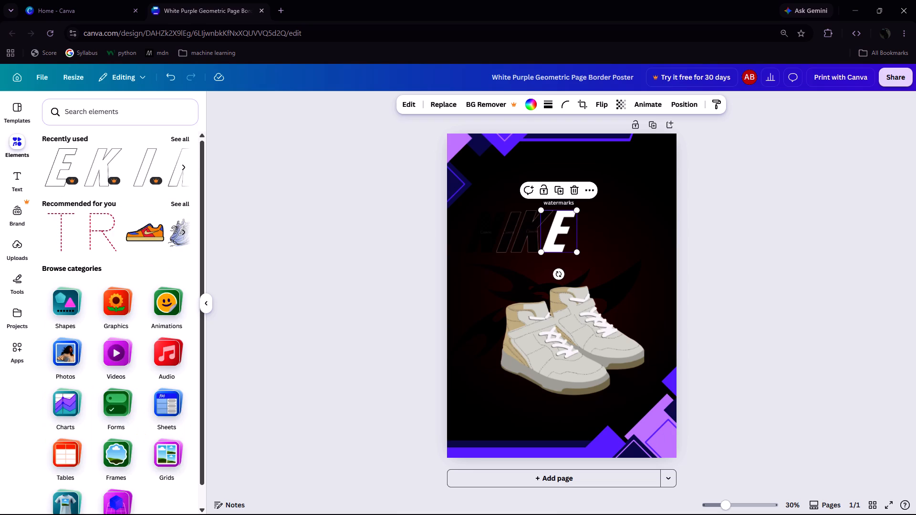
click(527, 104)
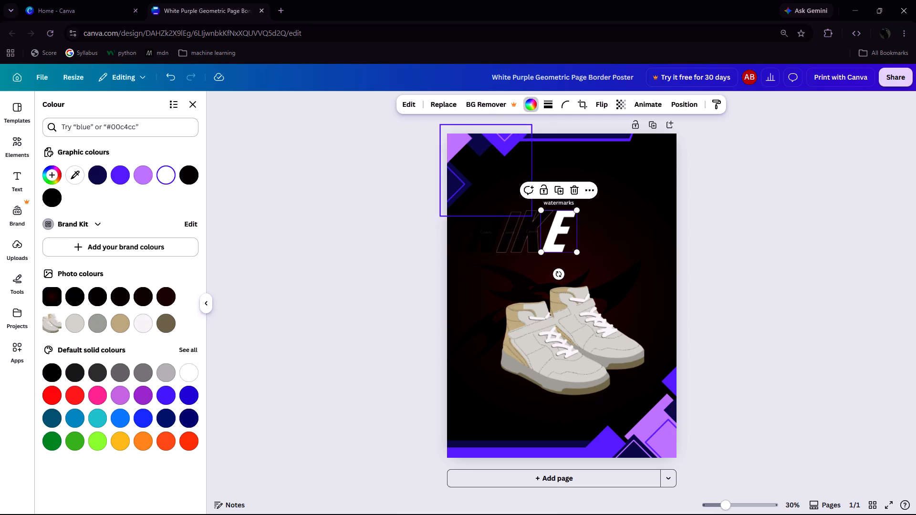
click(527, 236)
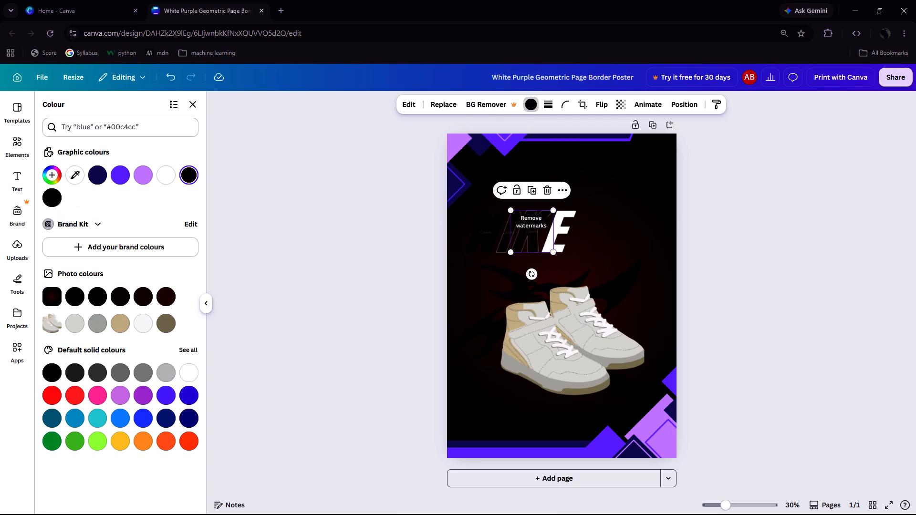
click(559, 237)
click(180, 175)
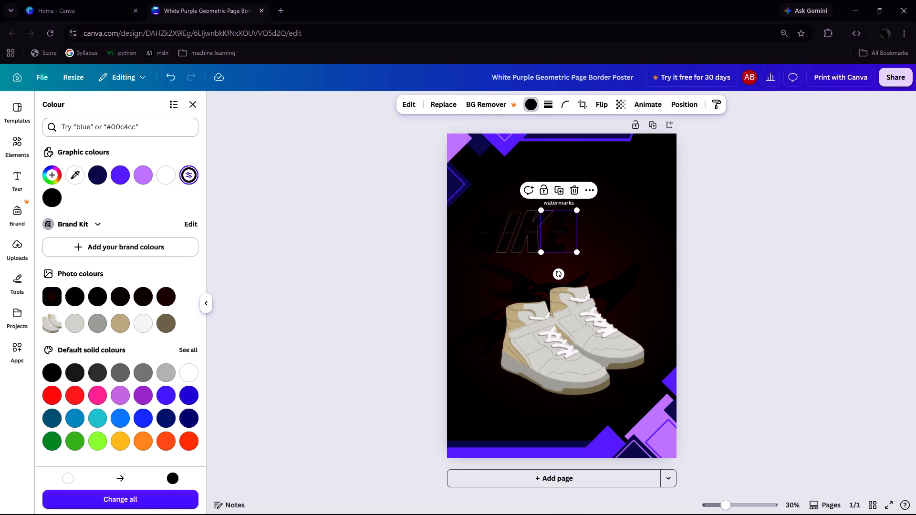
click(599, 236)
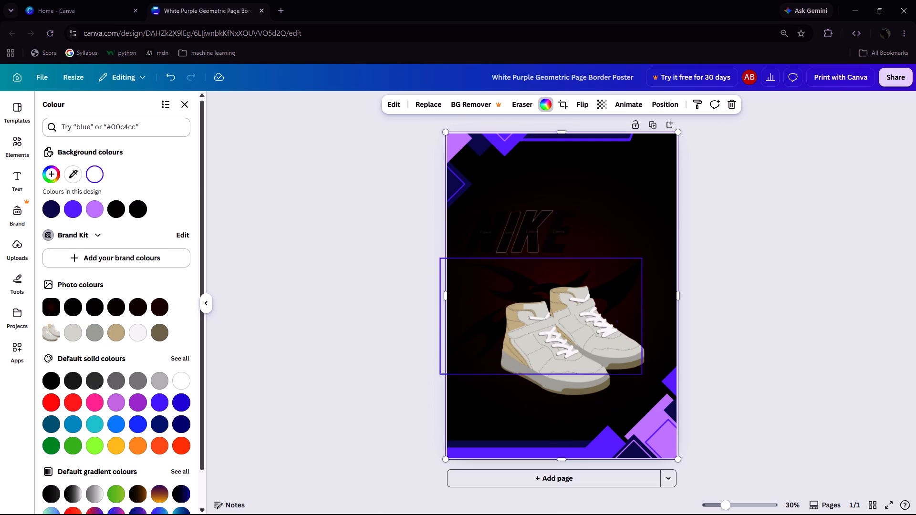
click(620, 221)
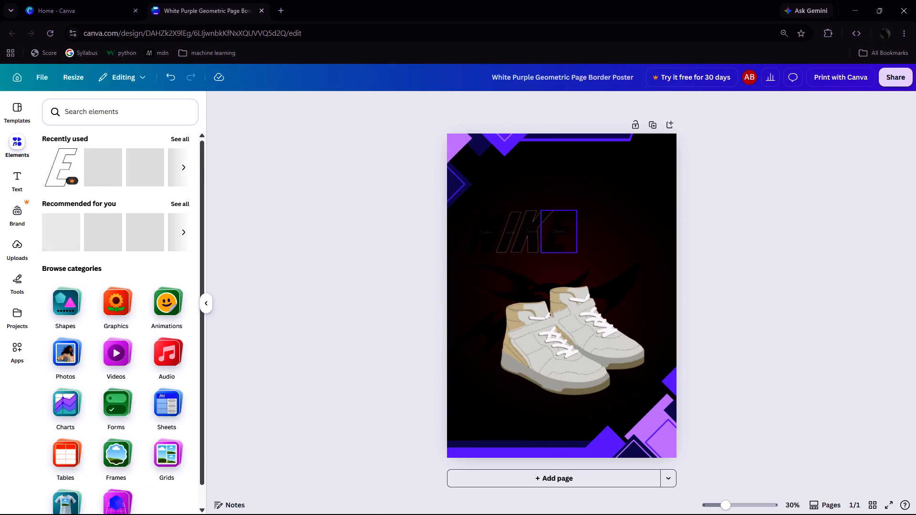
Check the fill colours of the darkened K and E in the NIKE lettering.
click(524, 236)
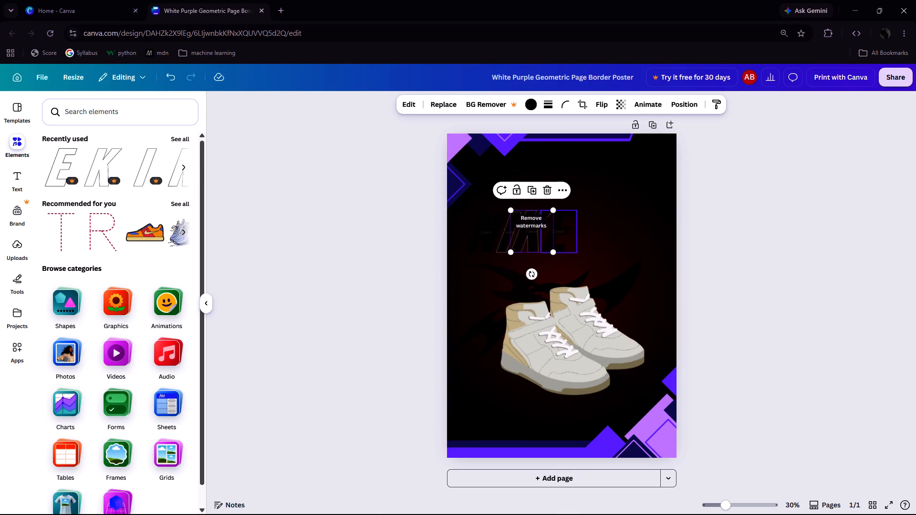
click(552, 229)
click(524, 233)
click(536, 222)
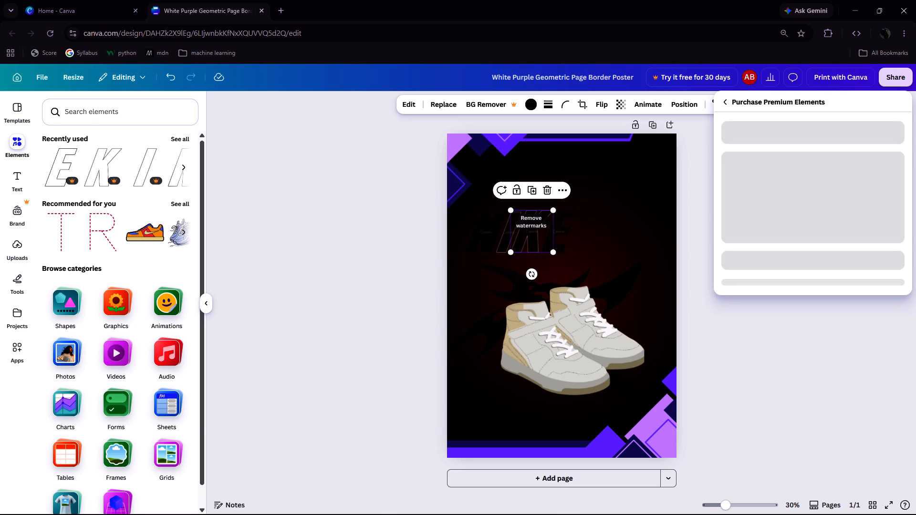
click(601, 196)
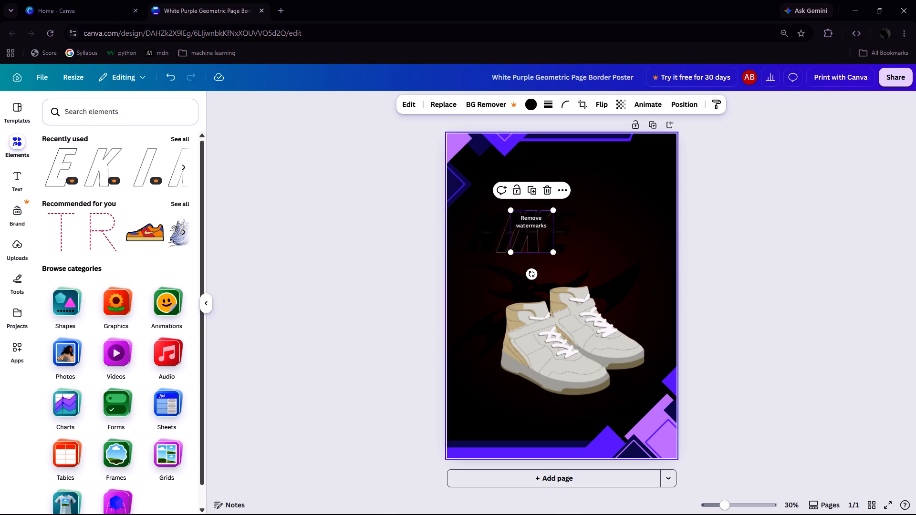
click(586, 181)
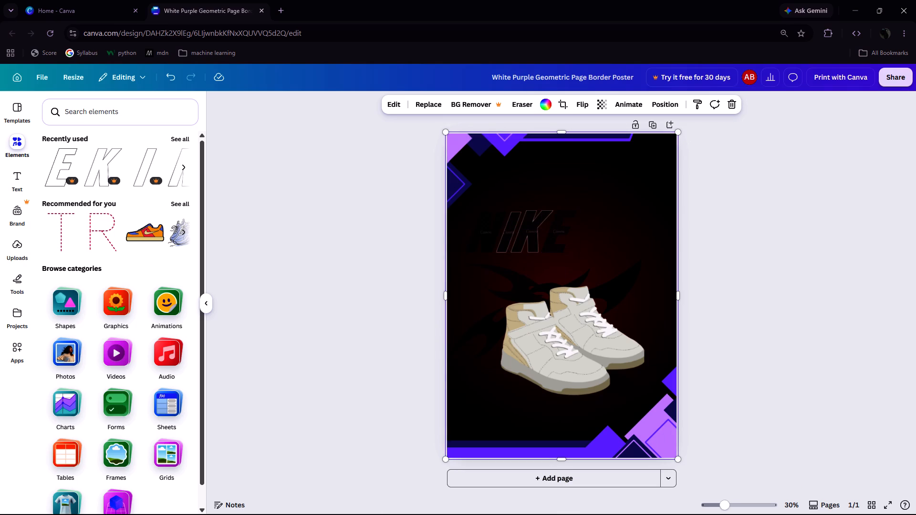
click(523, 230)
click(528, 104)
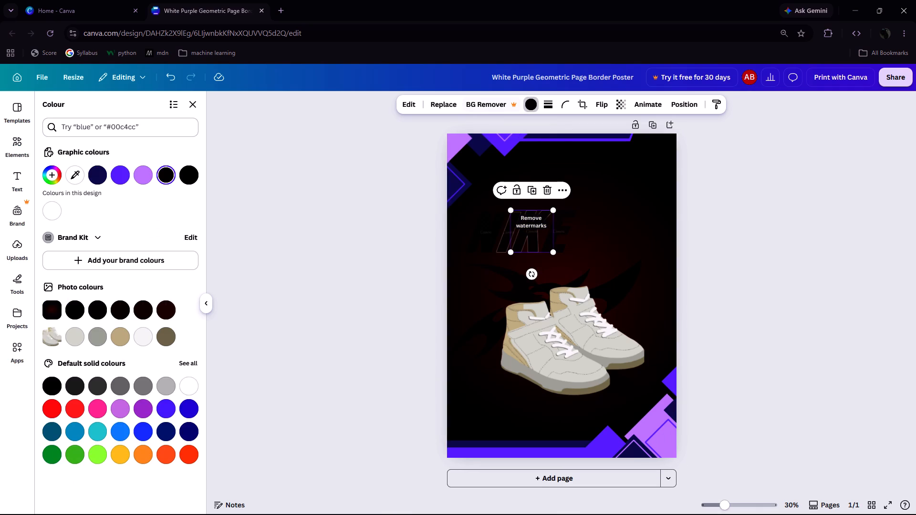
click(167, 179)
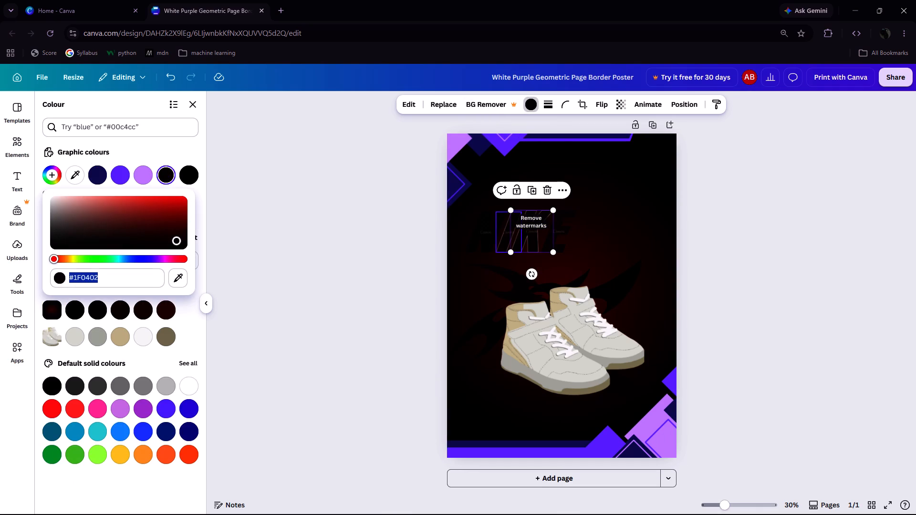
click(558, 230)
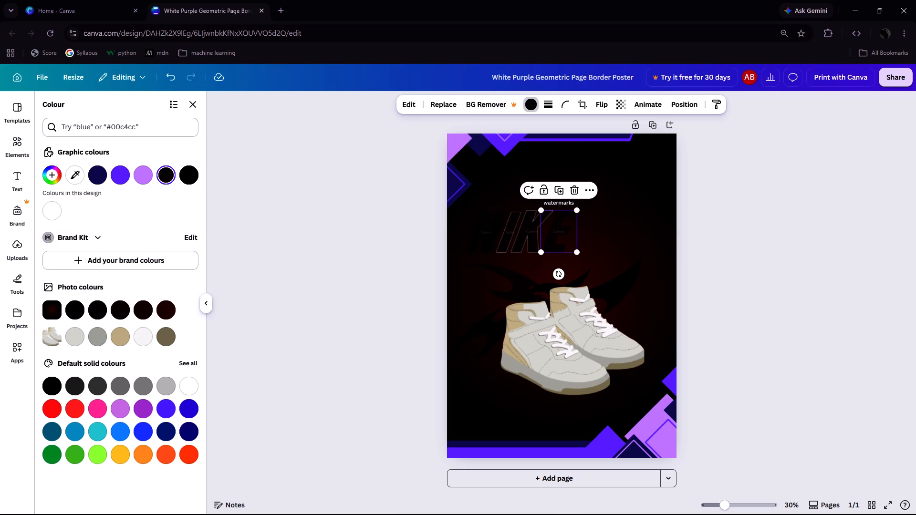
click(162, 177)
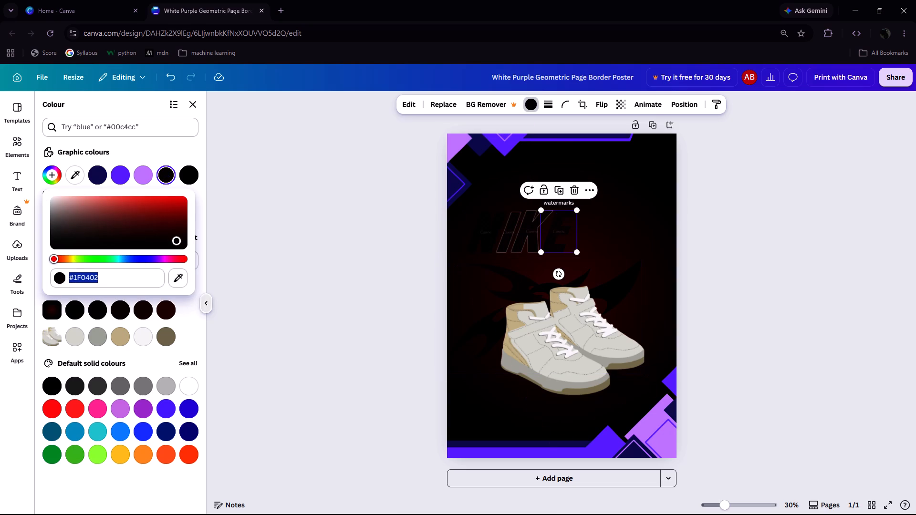
scroll(138, 317, down, 3)
scroll(153, 367, down, 3)
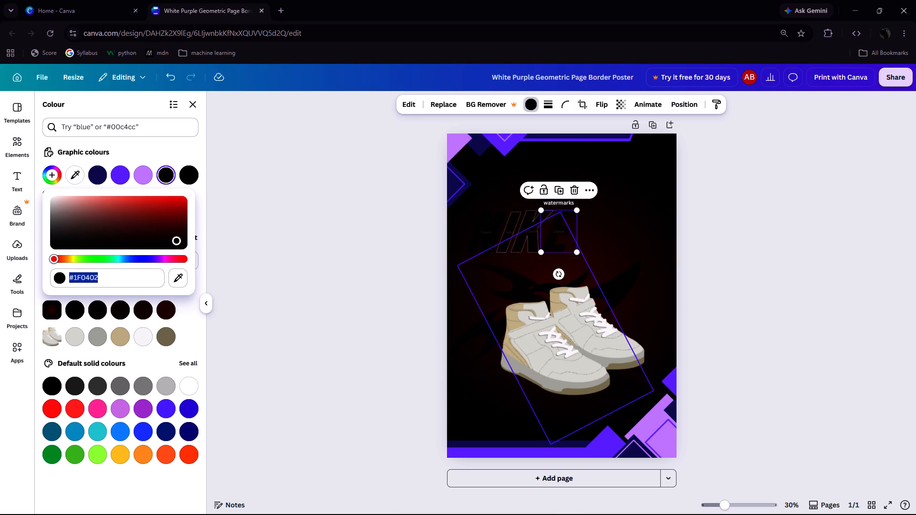
Add the clock icon from the Graphics library's Icons collection, shrunk to a small size, under the front sneaker's heel.
click(526, 333)
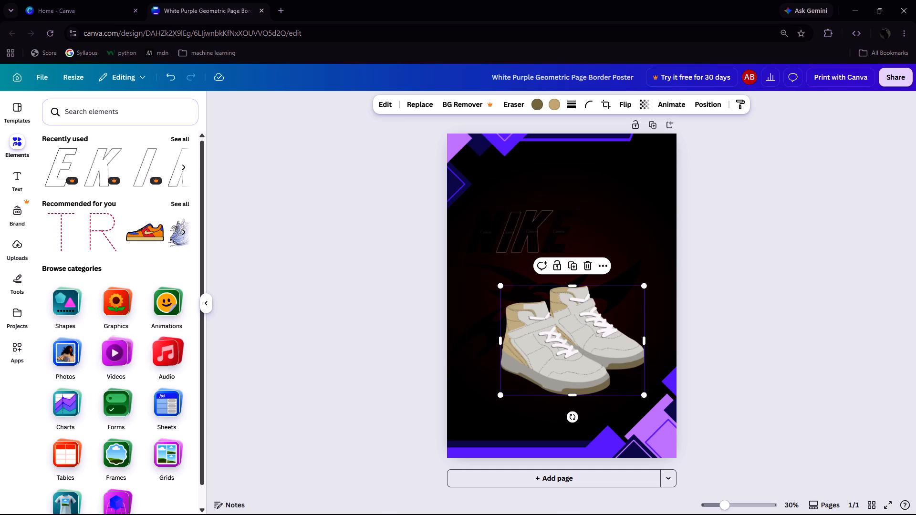
scroll(168, 330, down, 5)
scroll(163, 328, up, 5)
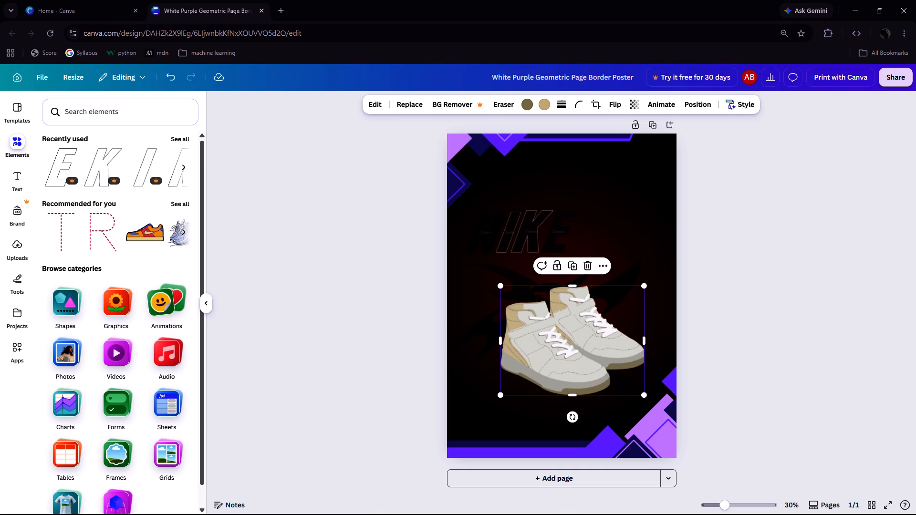
click(112, 305)
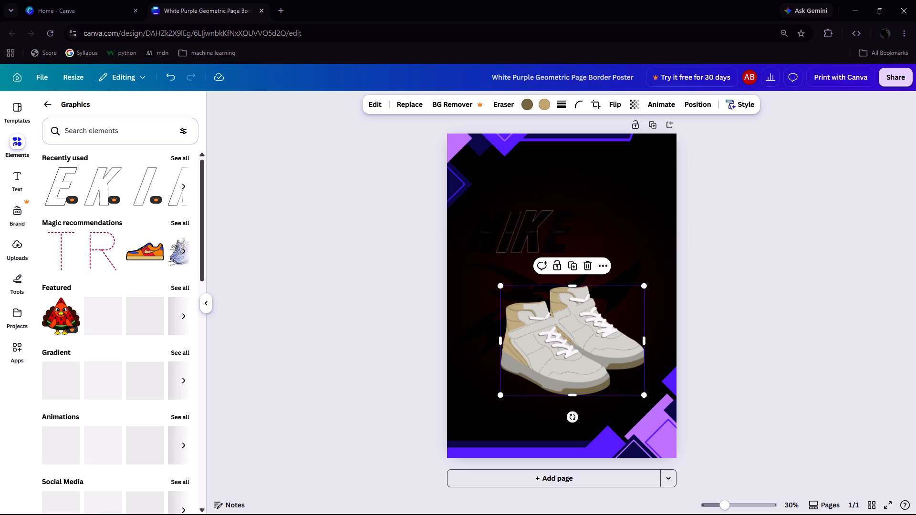
scroll(112, 301, down, 2)
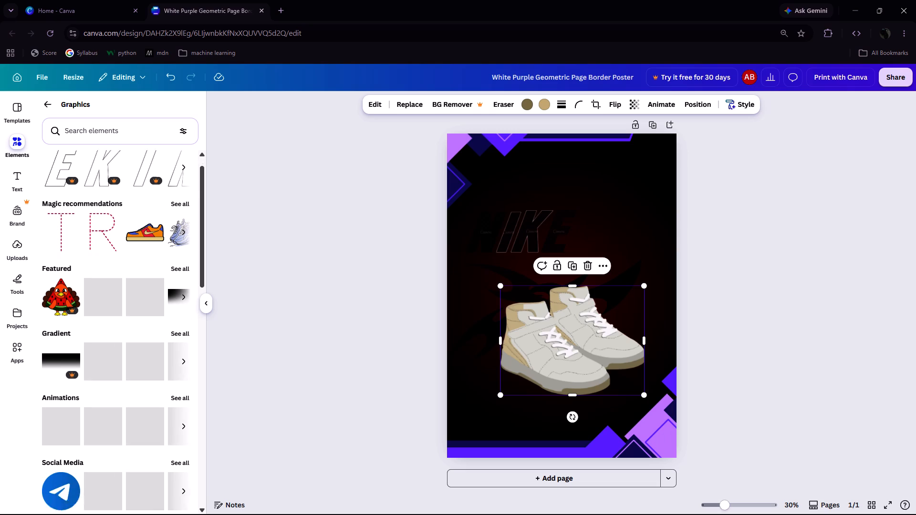
scroll(112, 300, down, 4)
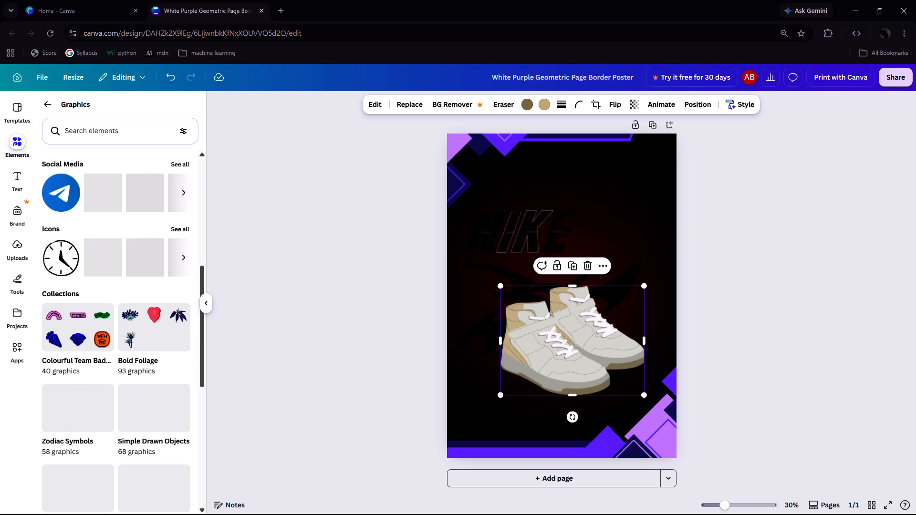
click(71, 270)
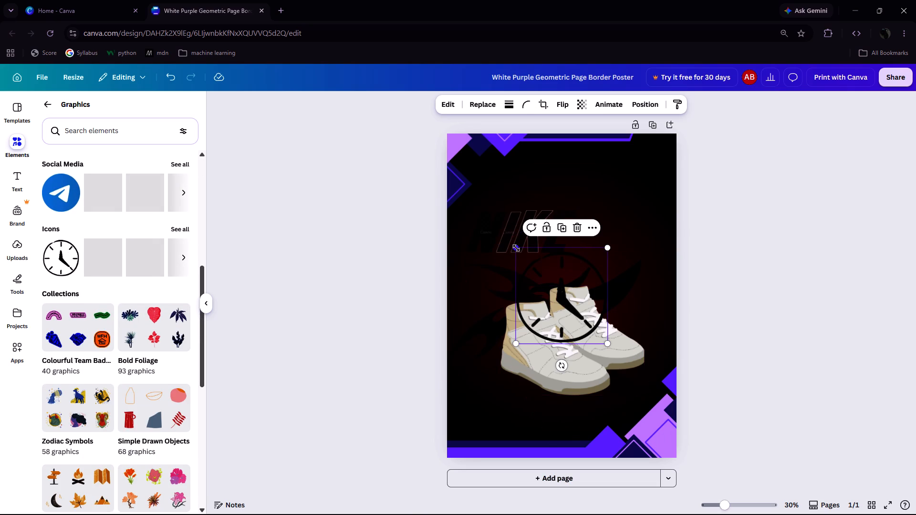
drag(516, 248, 568, 313)
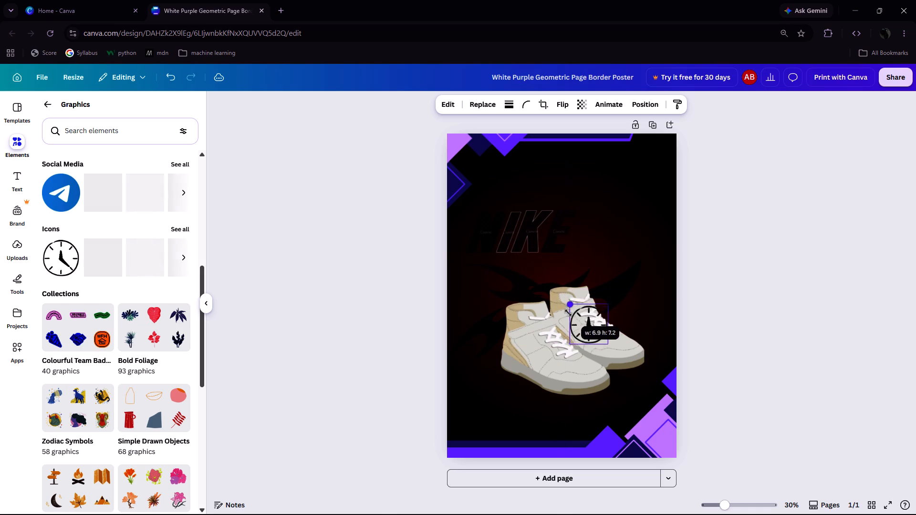
drag(568, 313, 578, 331)
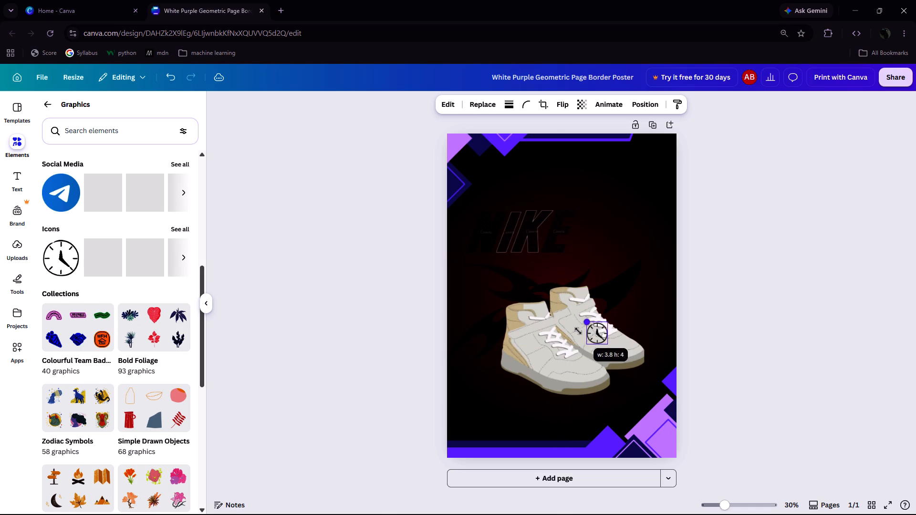
drag(578, 331, 574, 330)
drag(596, 332, 558, 359)
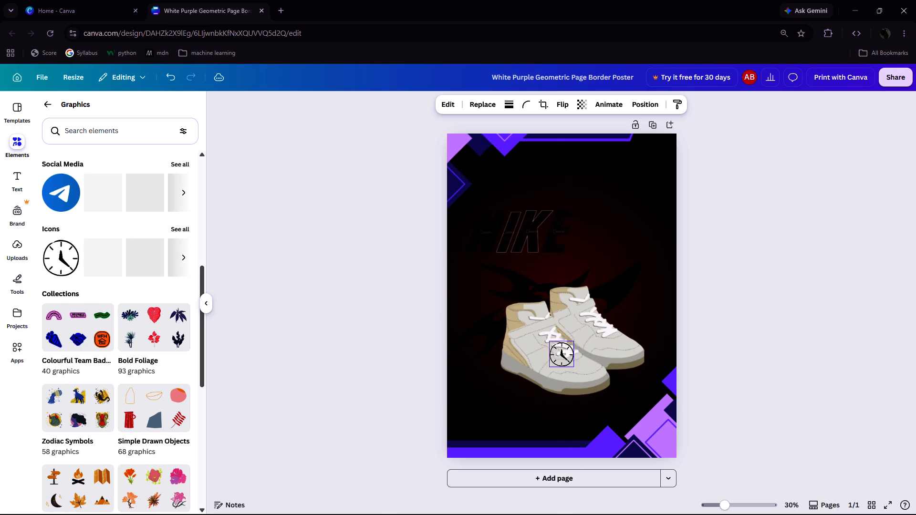
drag(558, 359, 502, 384)
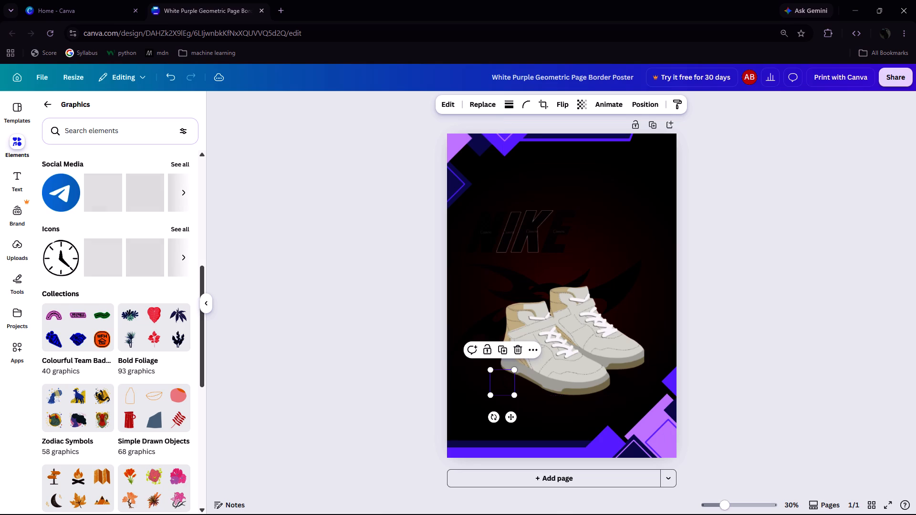
Duplicate the clock icon three times, placing copies under the front sneaker's sole, at its toe and at the rear sneaker's toe.
click(505, 352)
drag(508, 382, 536, 390)
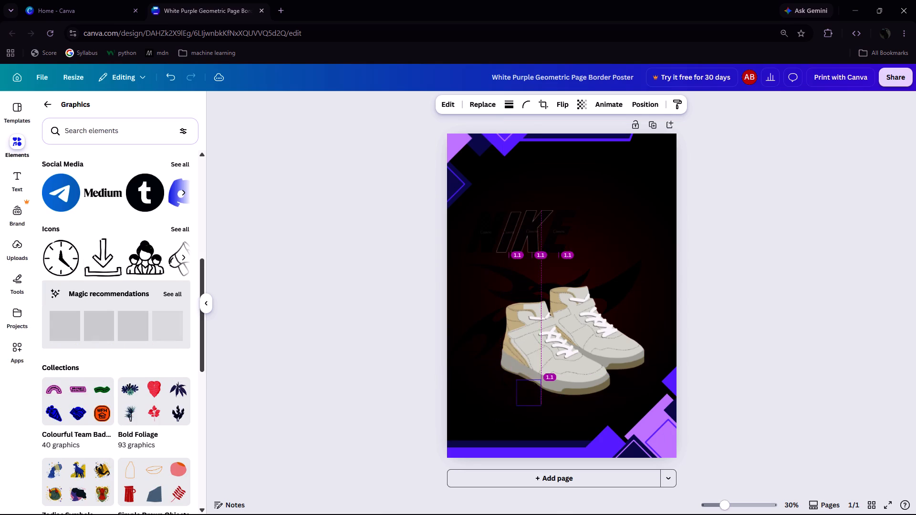
drag(536, 390, 563, 403)
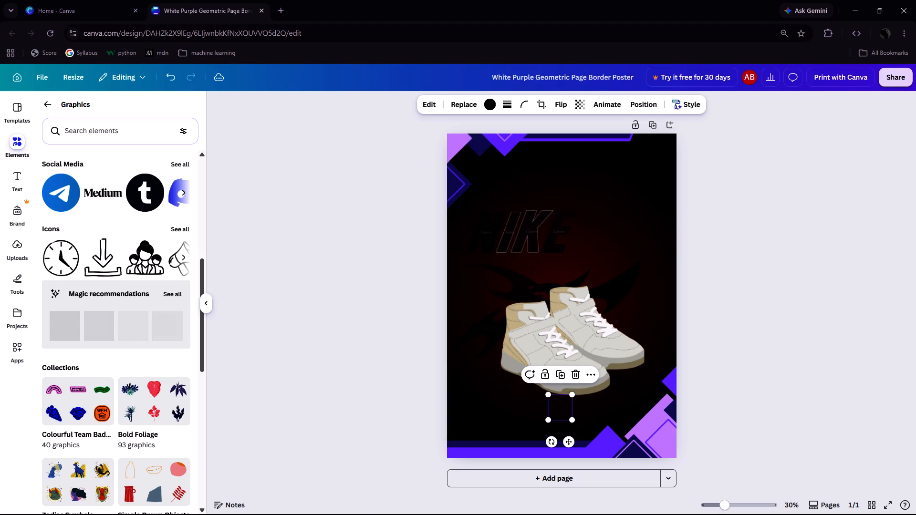
click(562, 375)
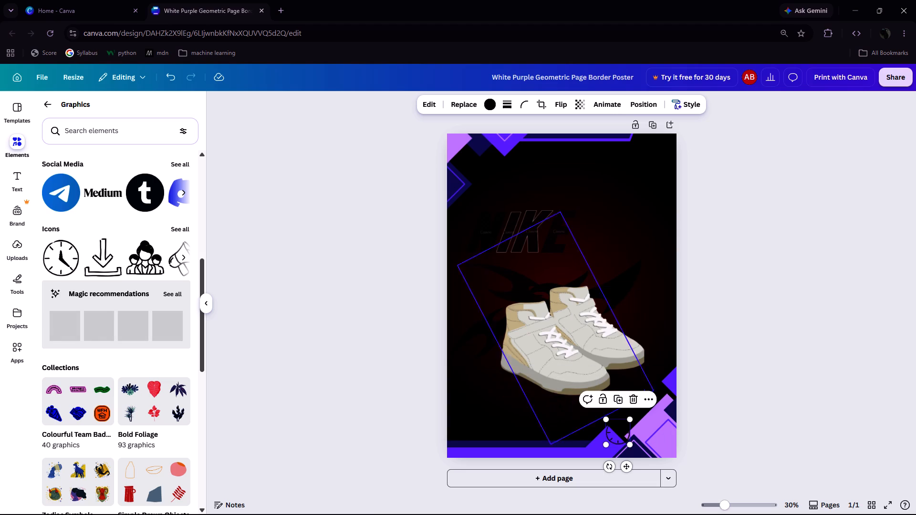
drag(614, 426, 603, 388)
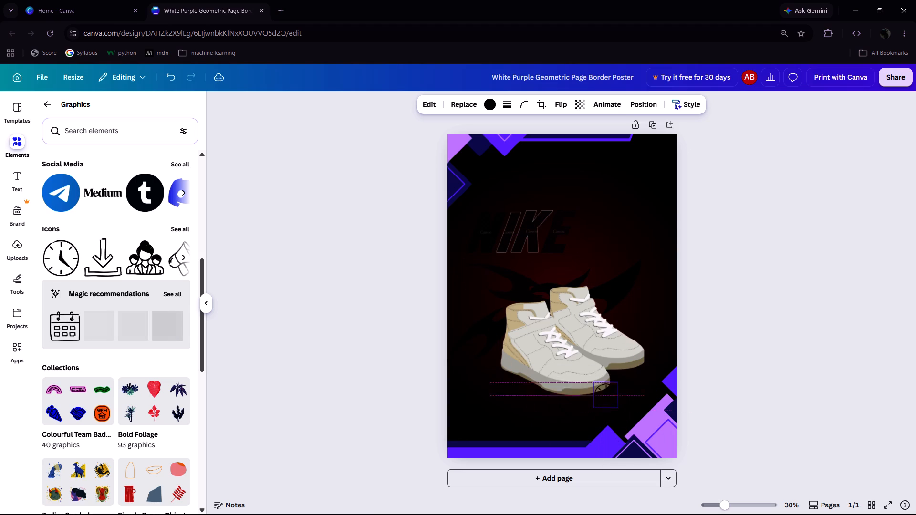
drag(603, 388, 615, 374)
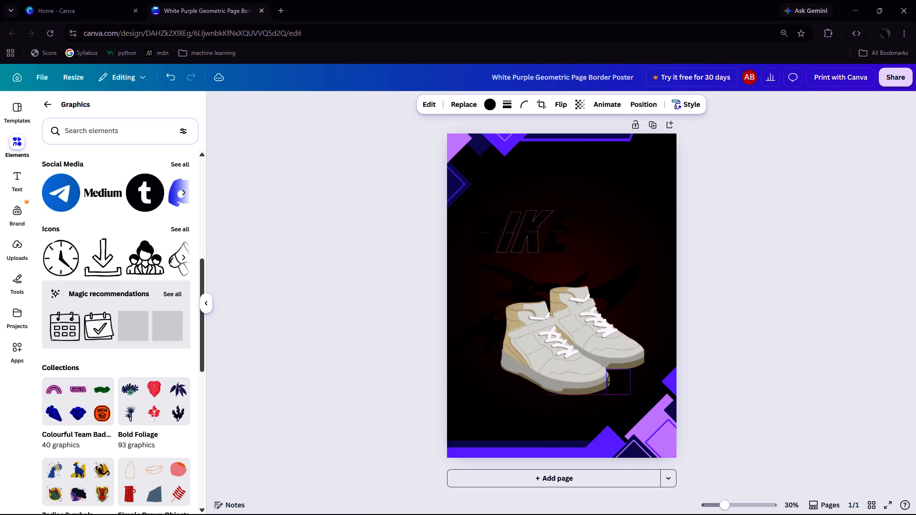
drag(615, 374, 607, 366)
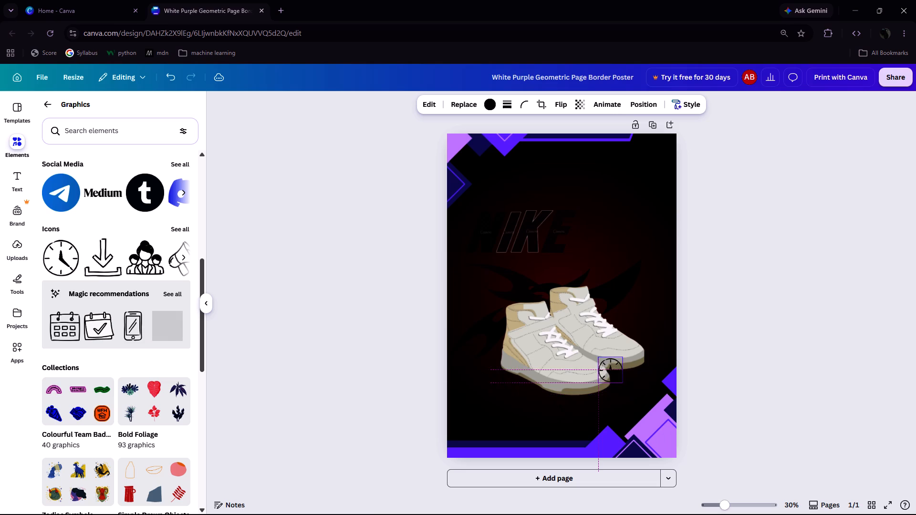
drag(607, 366, 608, 367)
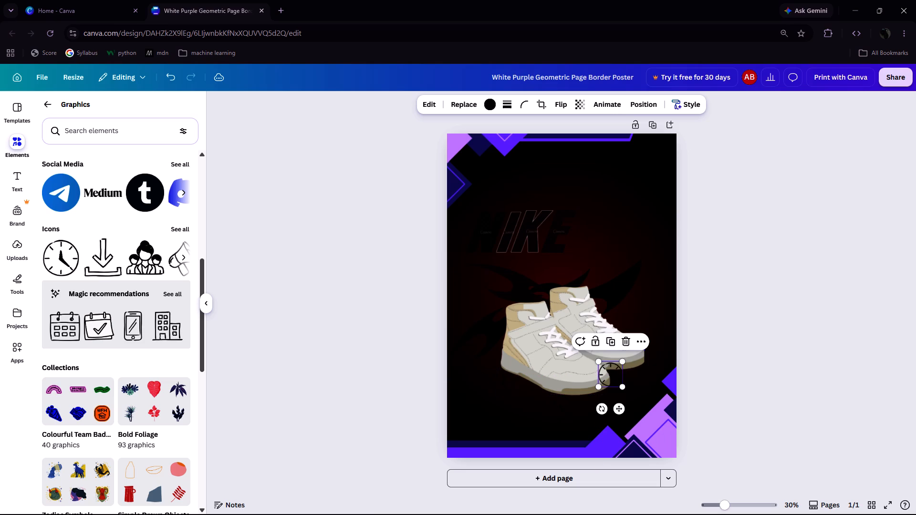
click(613, 345)
drag(656, 347, 655, 348)
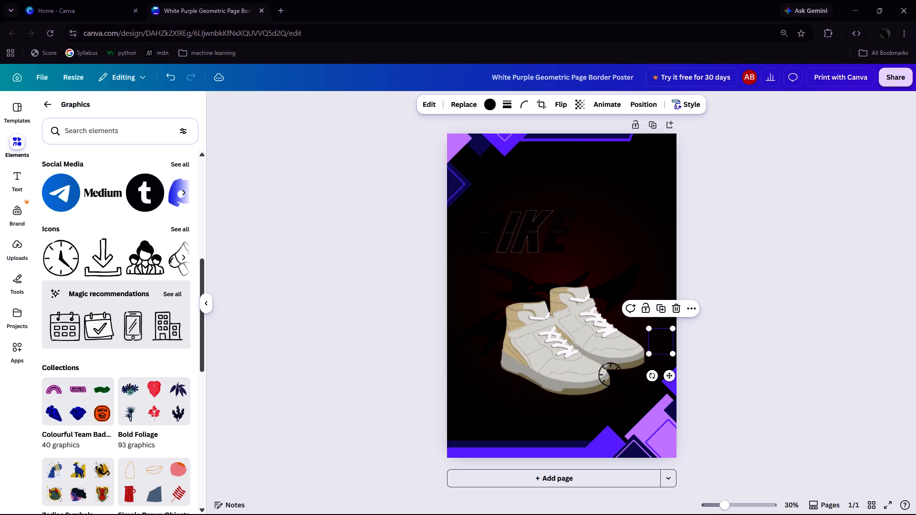
drag(655, 348, 631, 368)
Send the clocks at the rear and front sneakers' toes backward so they sit behind the shoes.
click(661, 331)
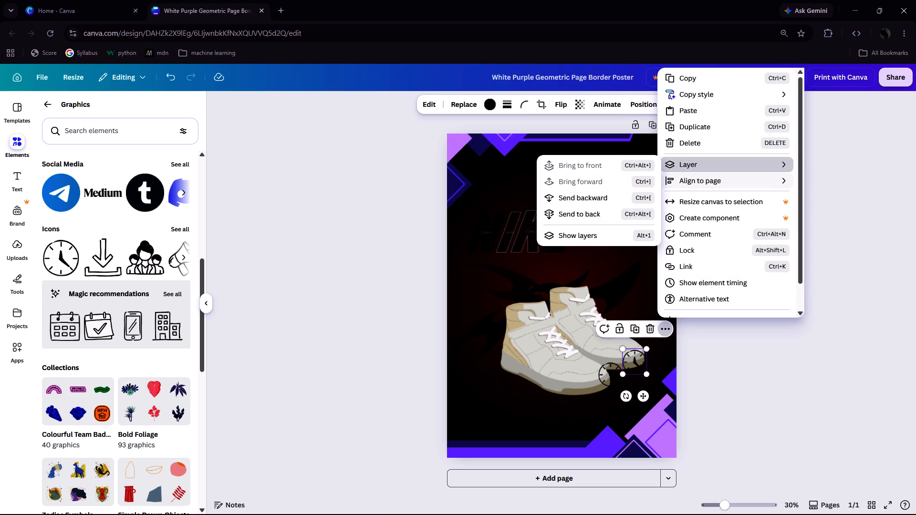
click(612, 201)
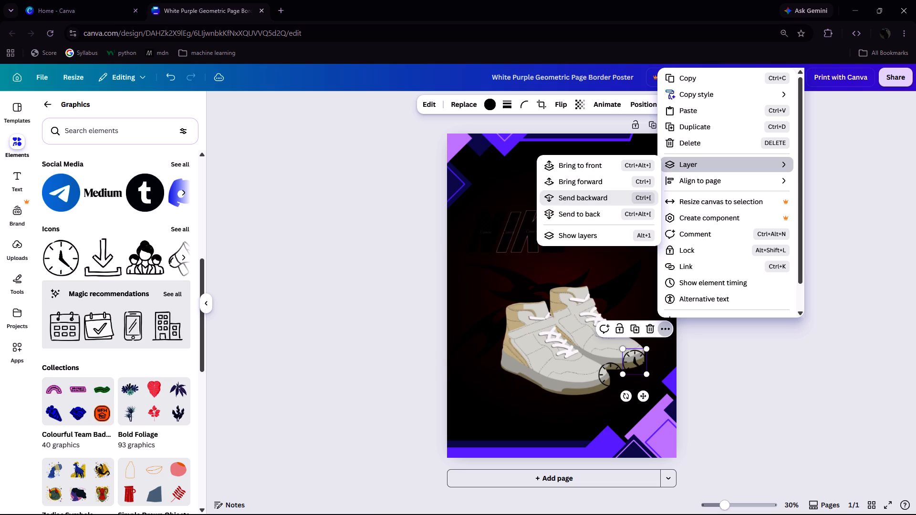
click(589, 200)
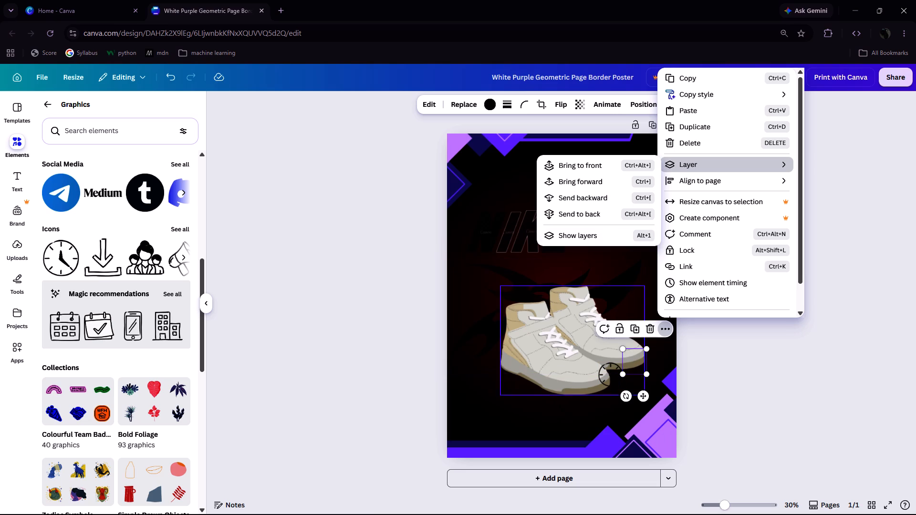
click(609, 380)
click(639, 339)
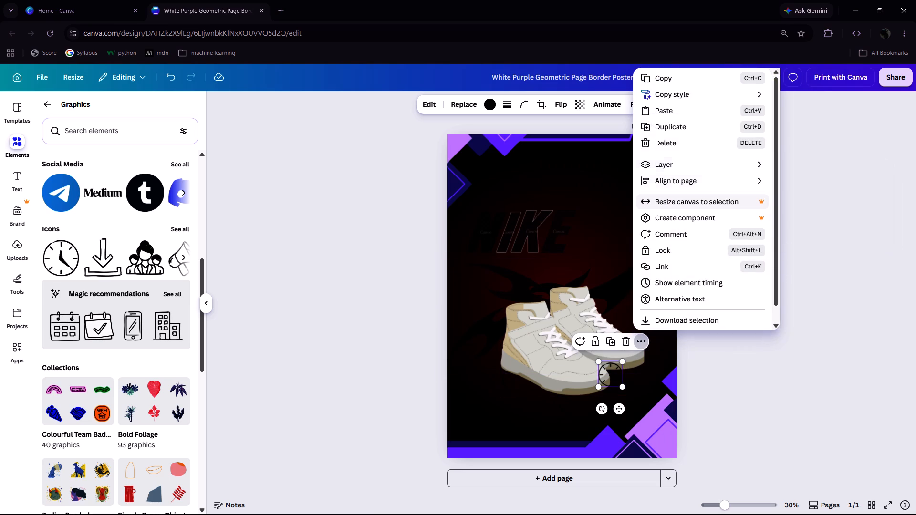
click(797, 197)
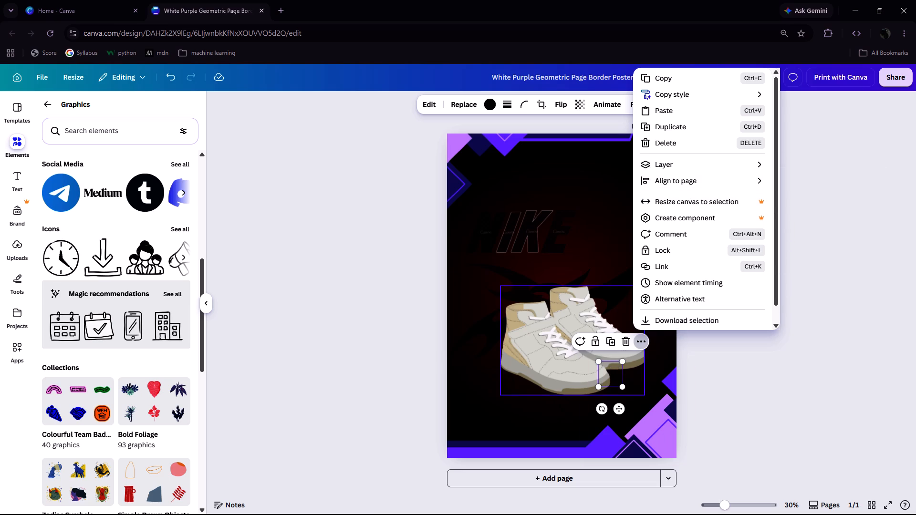
Move the sole and heel clocks up to overlap the front sneaker and send both behind the shoes.
drag(564, 401, 564, 396)
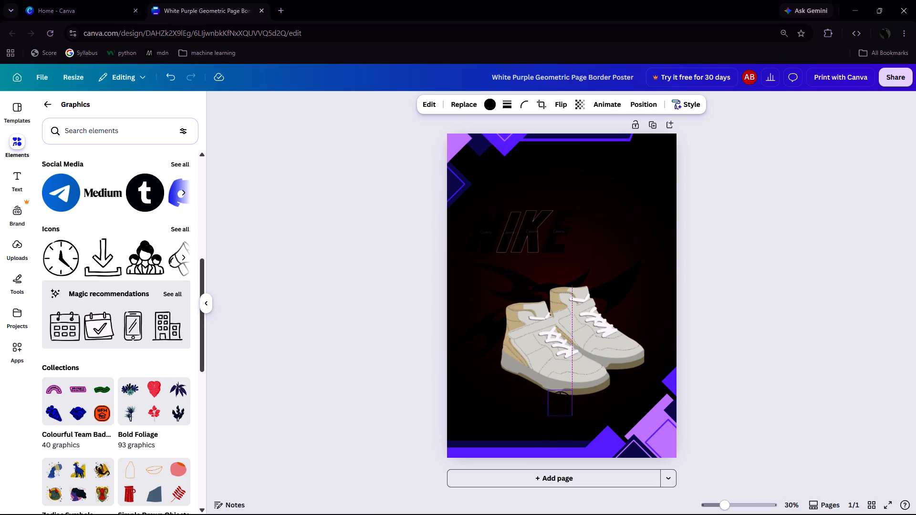
drag(564, 396, 565, 395)
drag(505, 384, 509, 379)
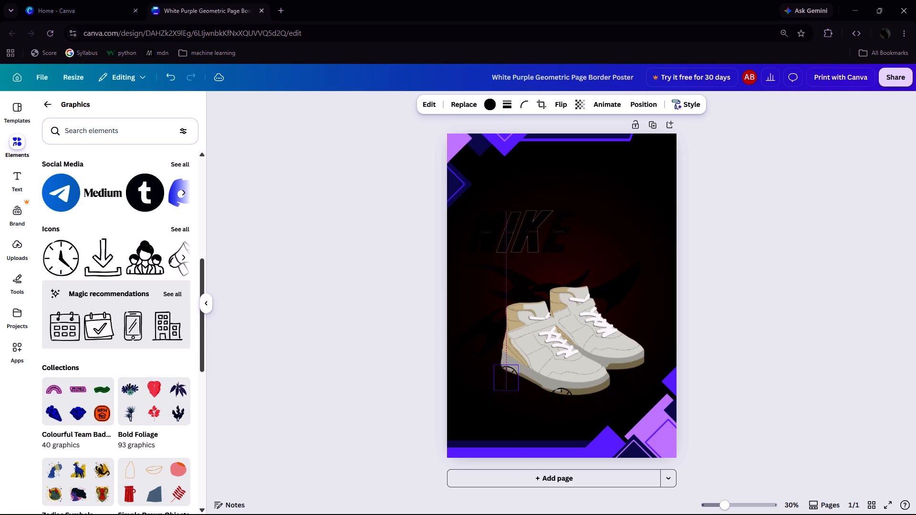
click(531, 345)
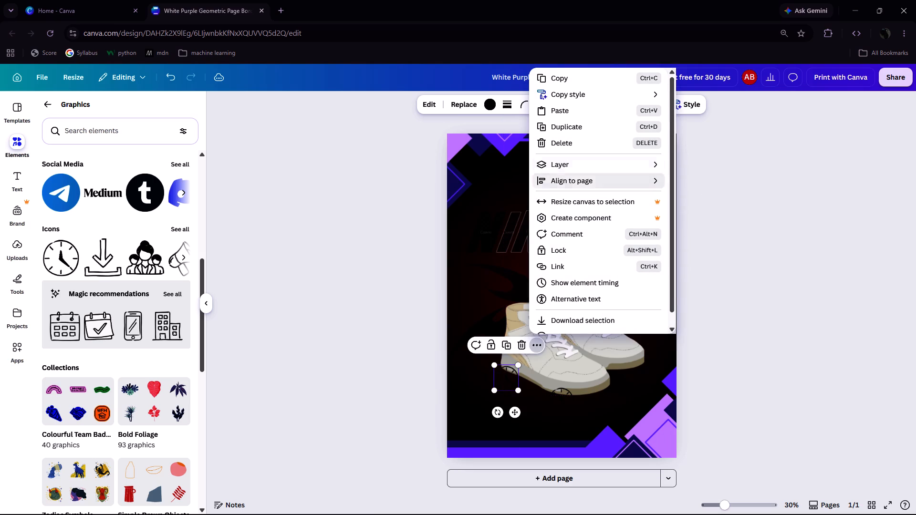
click(702, 202)
click(558, 392)
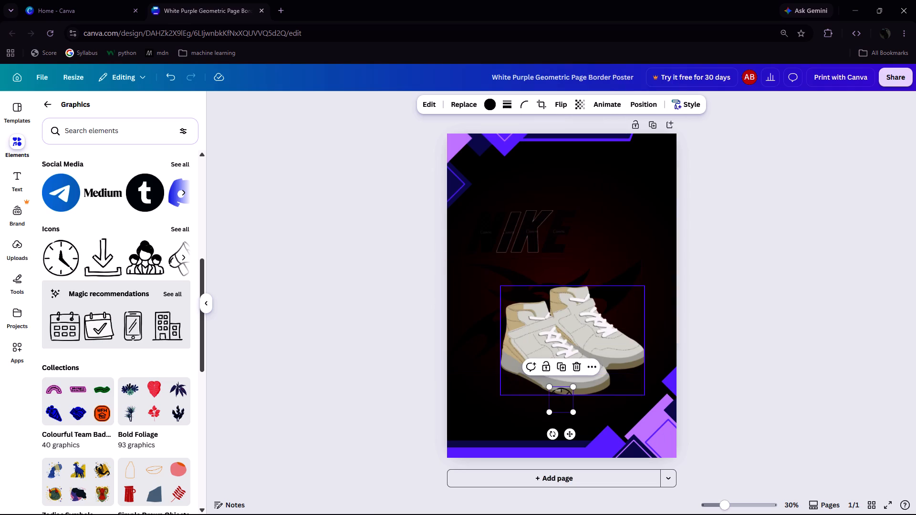
click(593, 364)
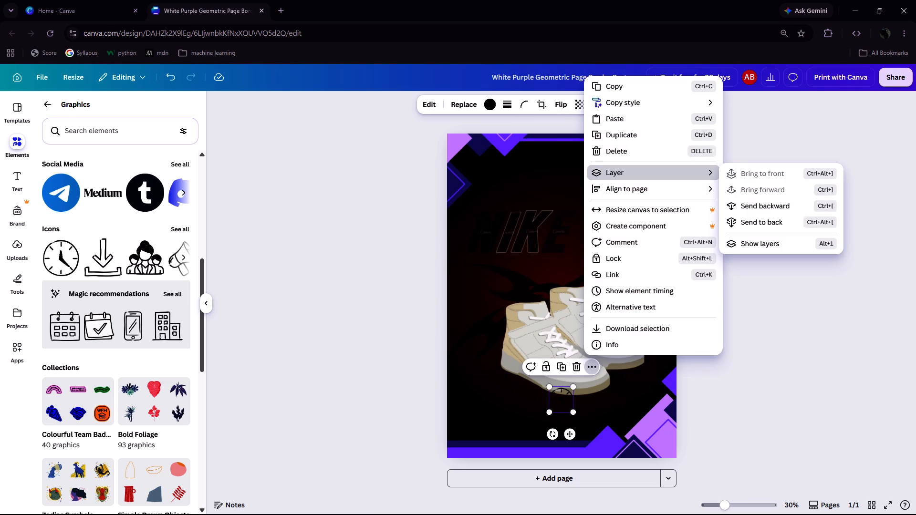
click(738, 208)
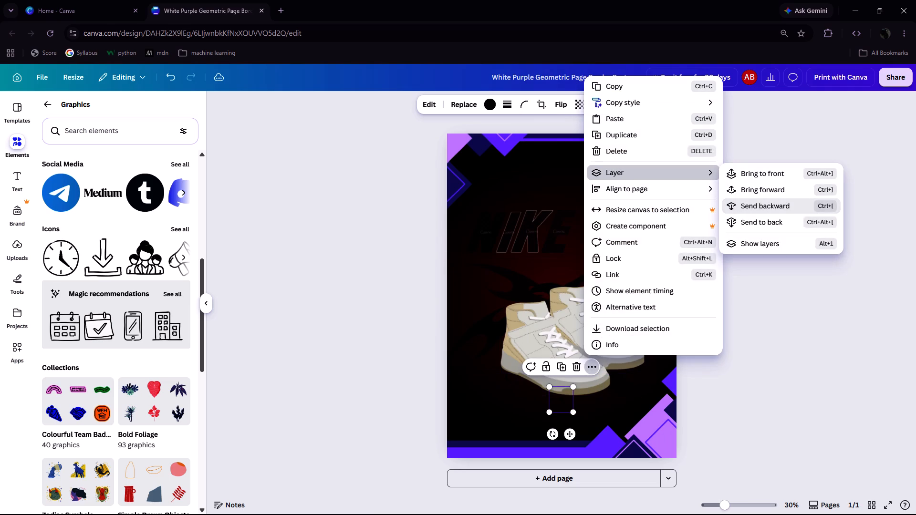
click(728, 392)
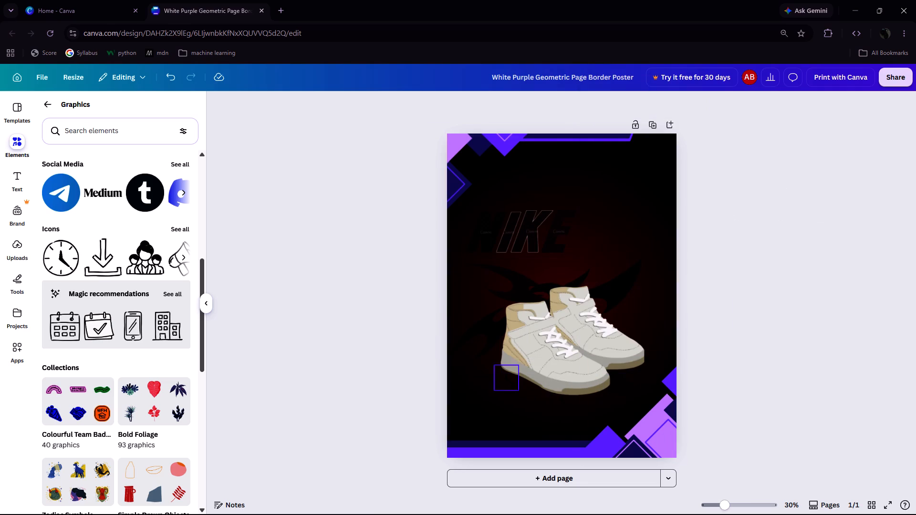
Recolour the clocks at the front sneaker's heel and sole and the rear sneaker's toe off-white from the sneaker photo's colours.
click(504, 377)
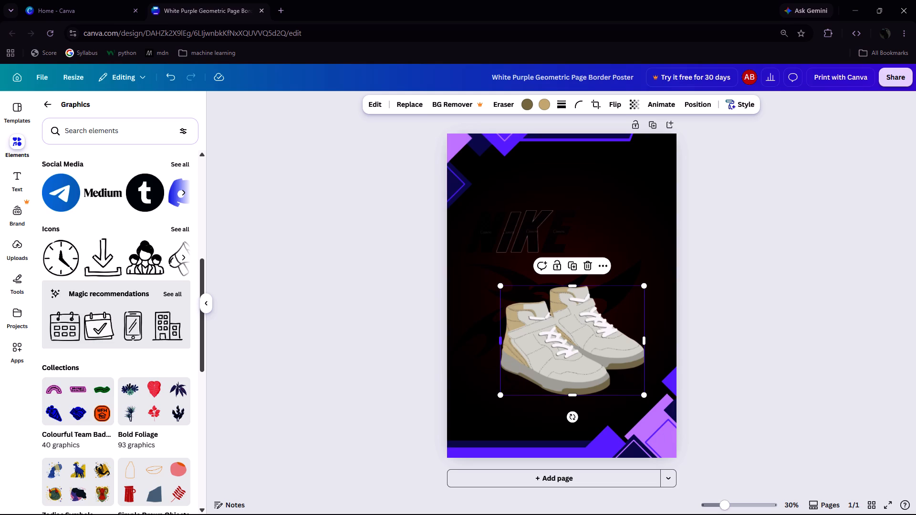
click(496, 382)
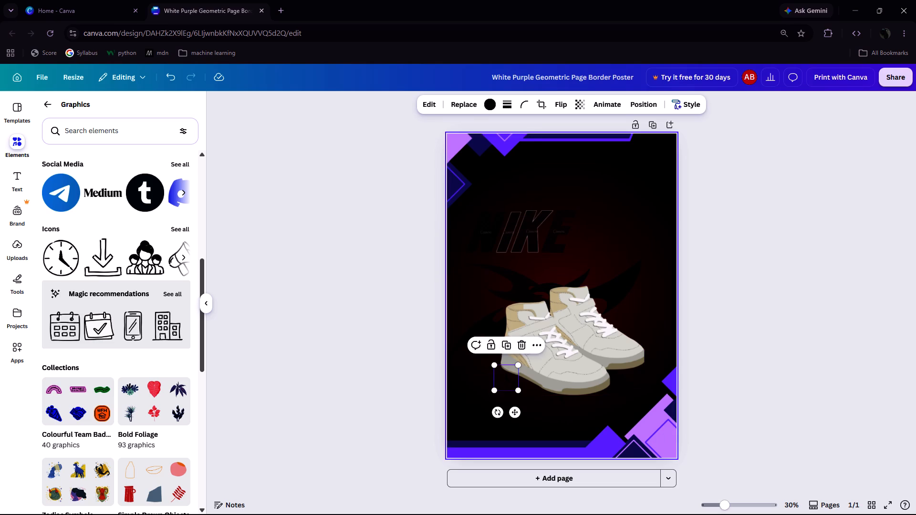
click(494, 103)
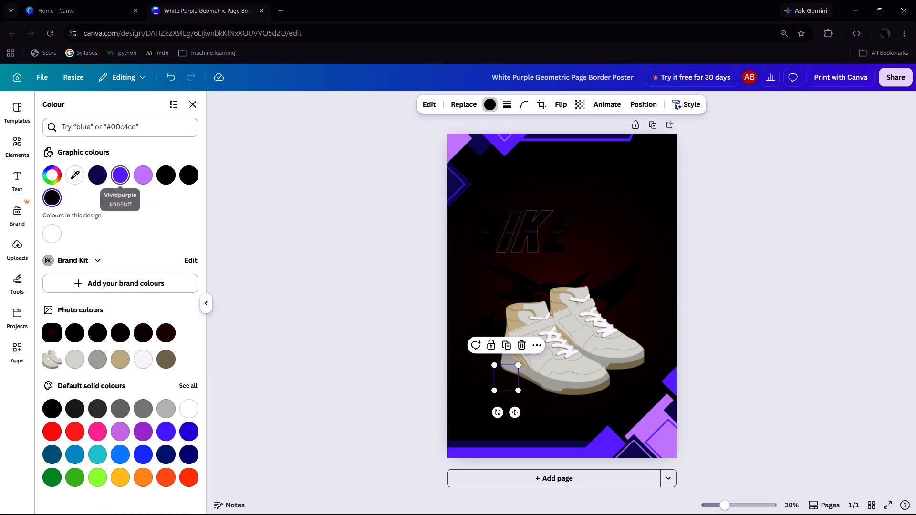
click(141, 360)
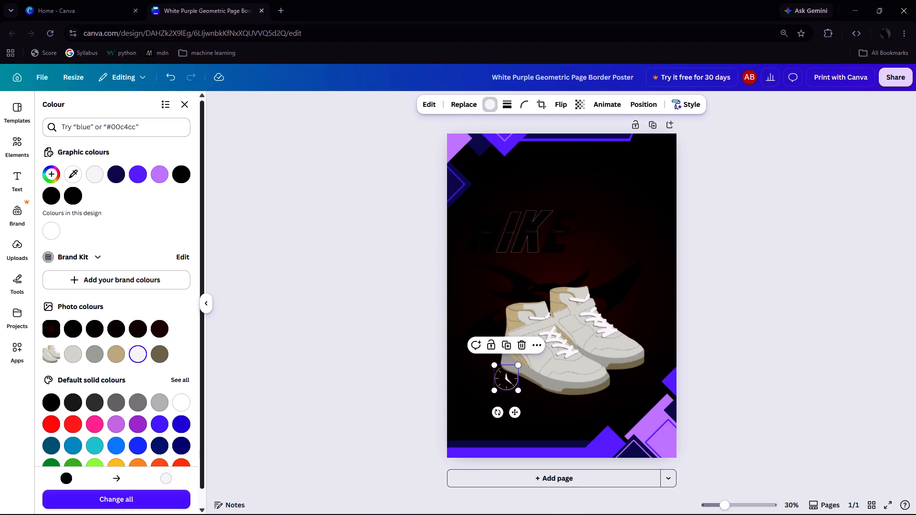
click(555, 404)
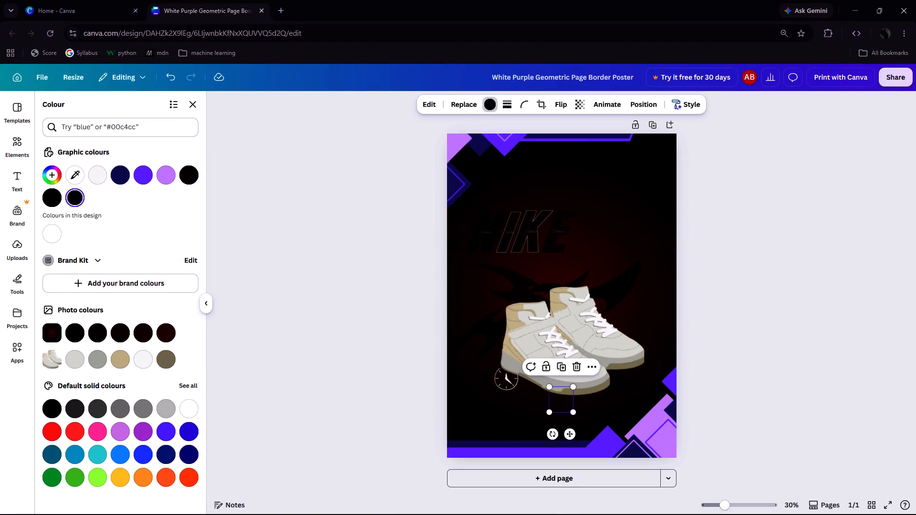
click(147, 357)
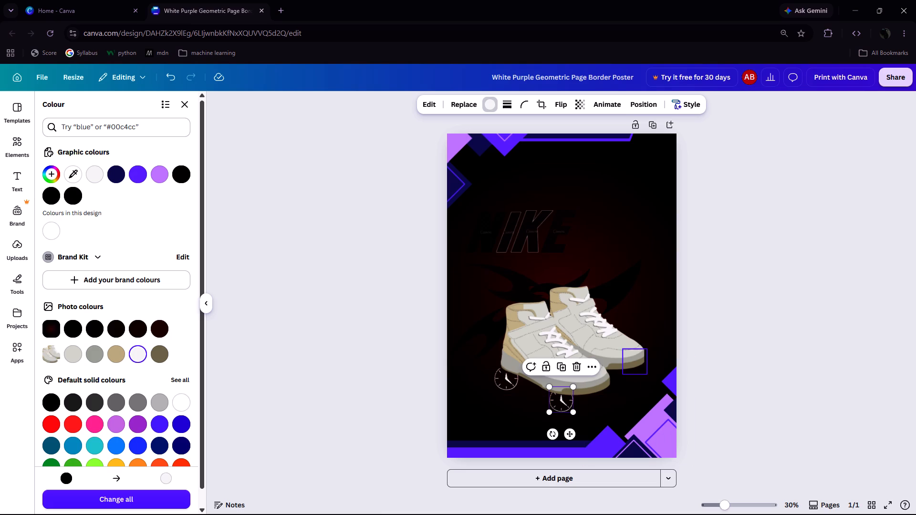
click(645, 367)
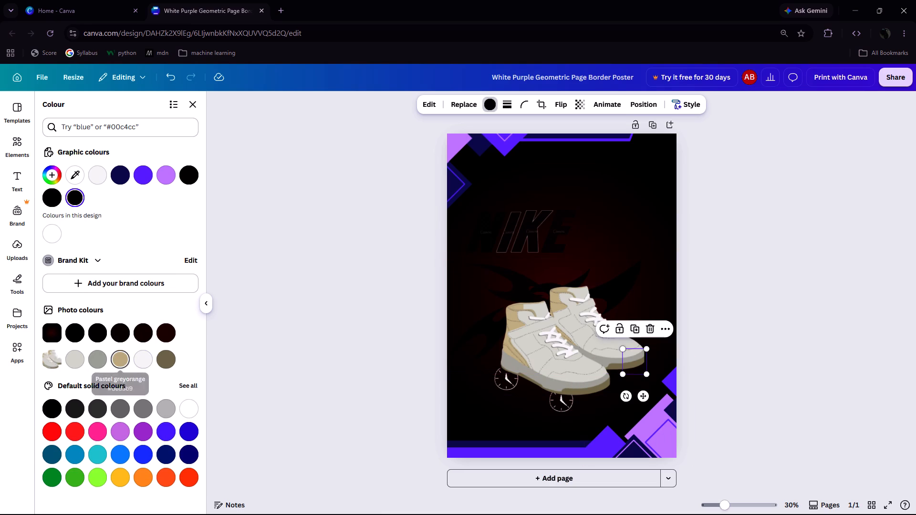
click(138, 363)
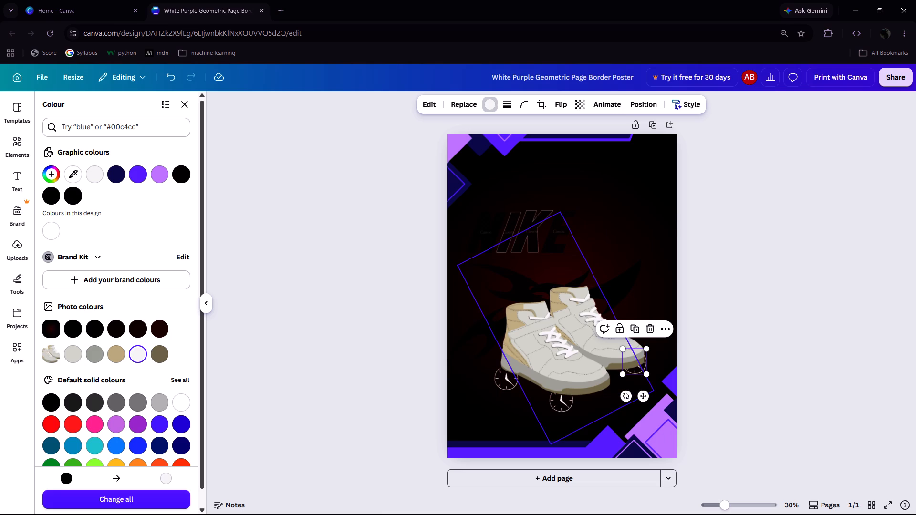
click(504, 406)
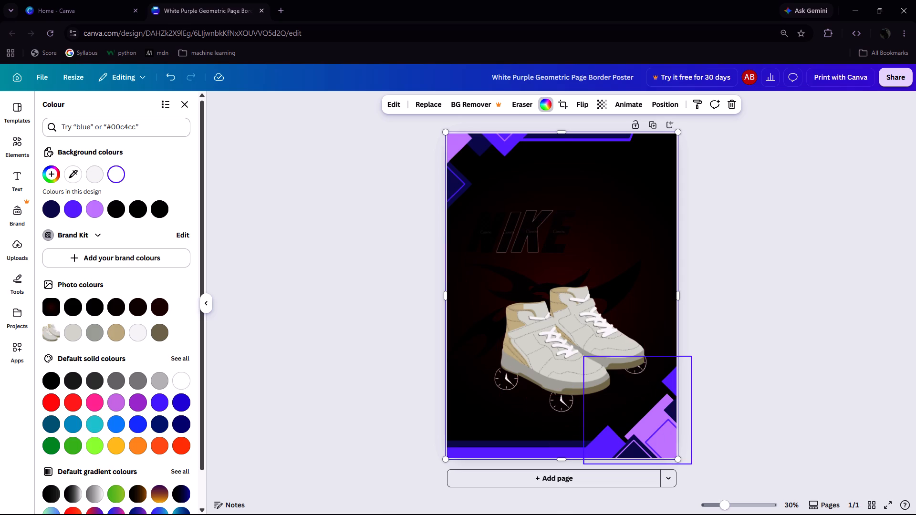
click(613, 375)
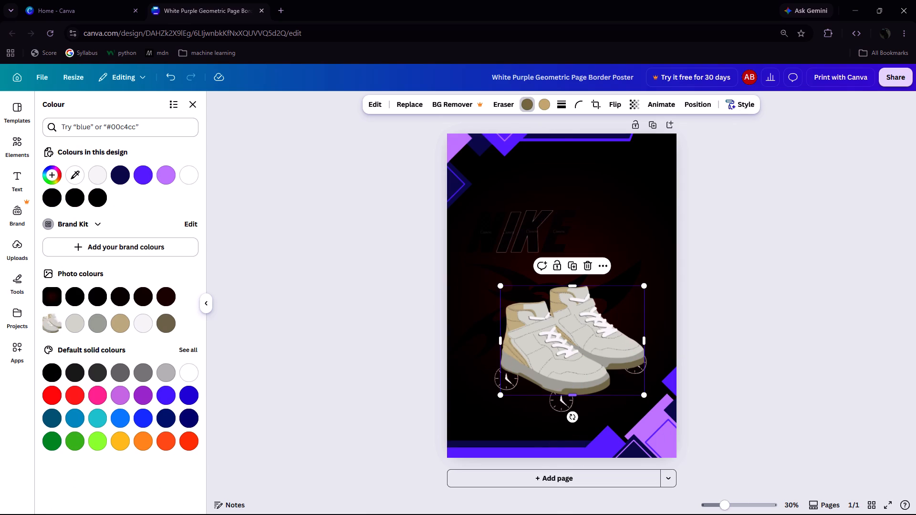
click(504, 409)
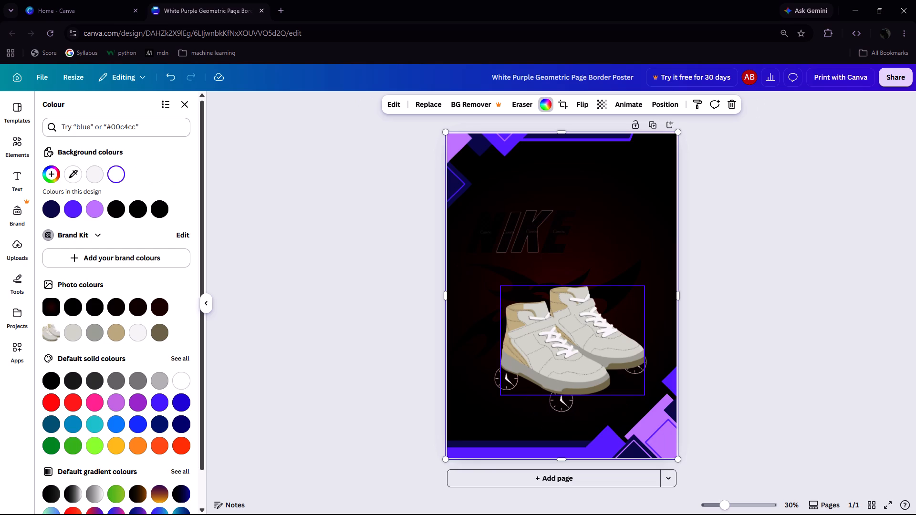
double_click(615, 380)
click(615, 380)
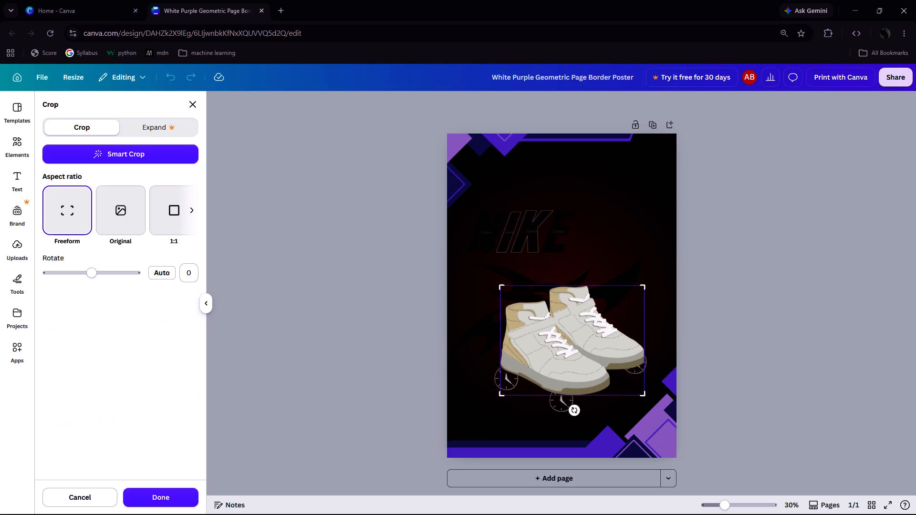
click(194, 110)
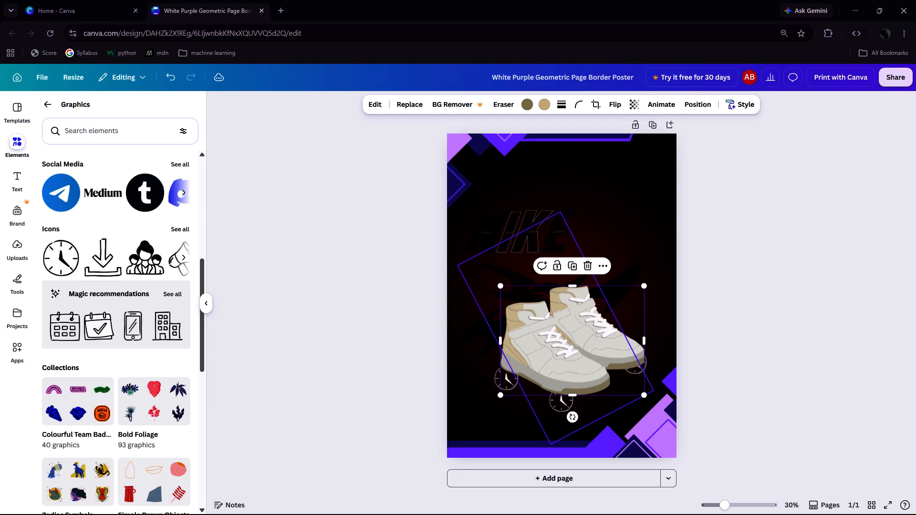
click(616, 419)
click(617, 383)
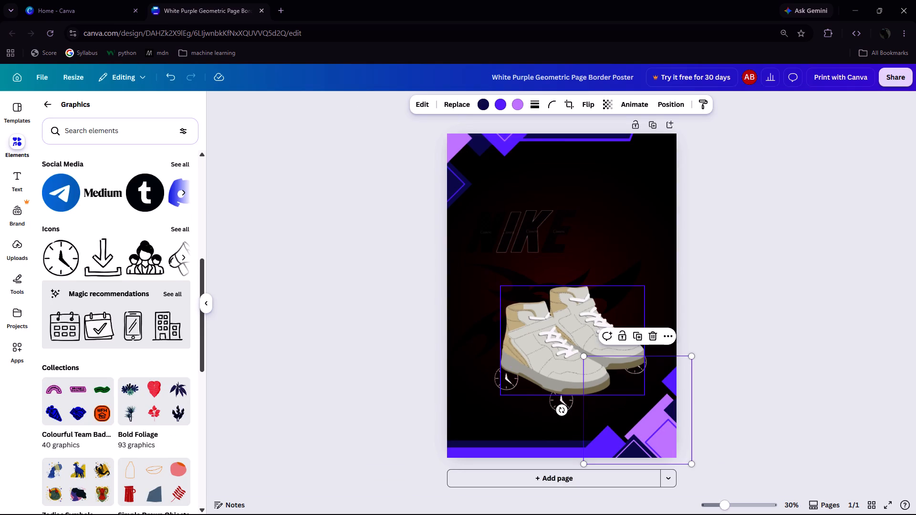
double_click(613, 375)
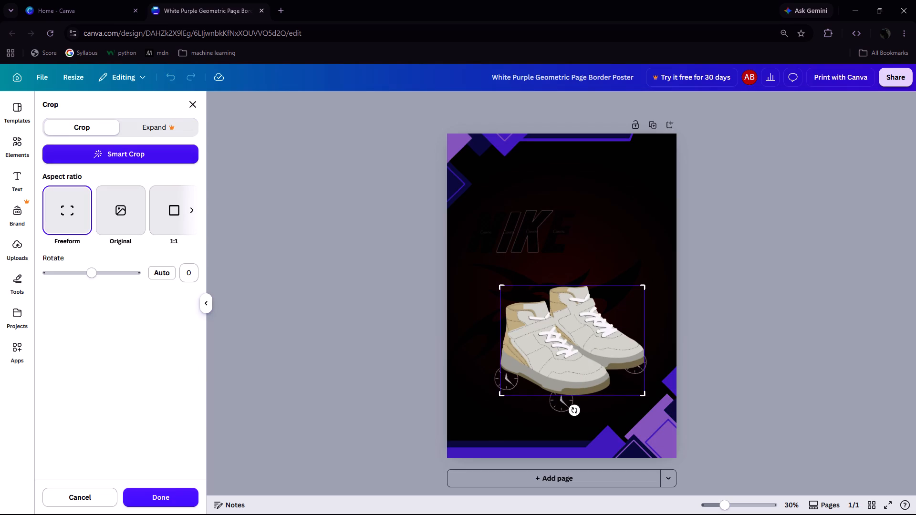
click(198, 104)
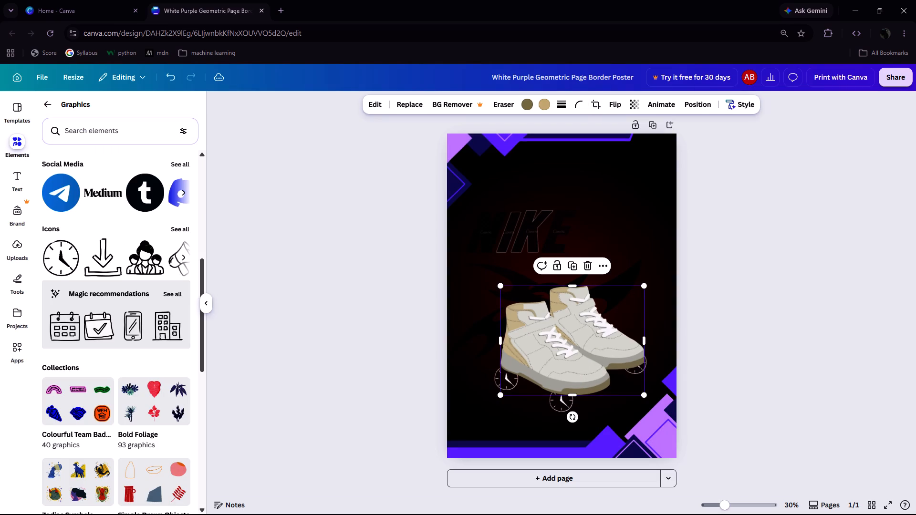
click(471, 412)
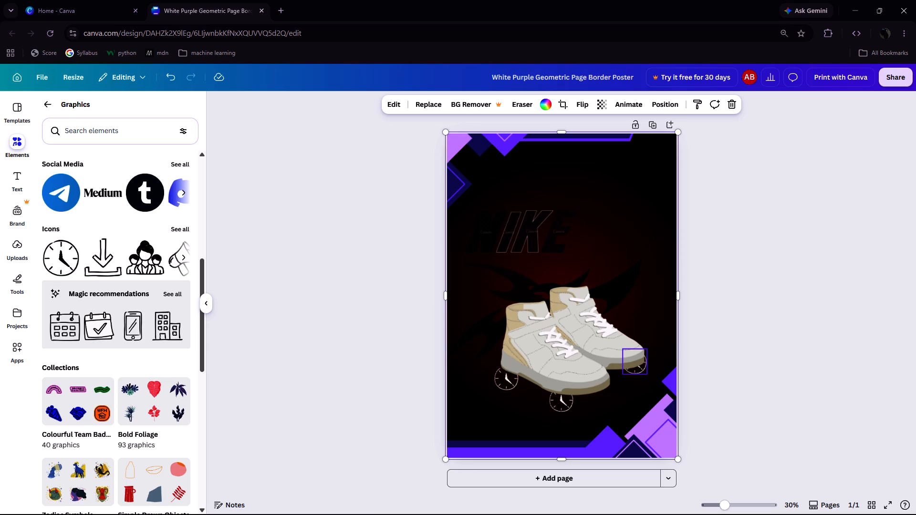
Move the sneakers aside to expose the black clock at the front sneaker's toe and recolour it off-white from the sneaker photo's colours.
drag(602, 371, 557, 362)
click(615, 373)
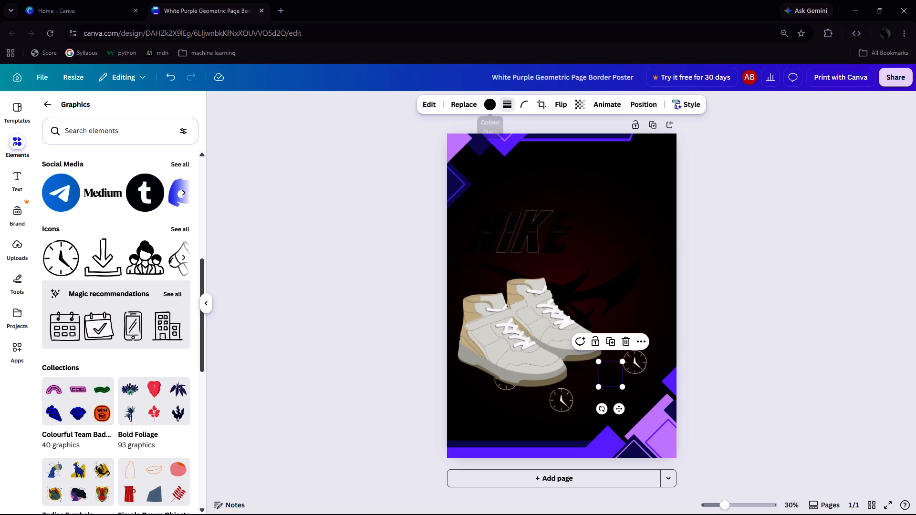
click(487, 103)
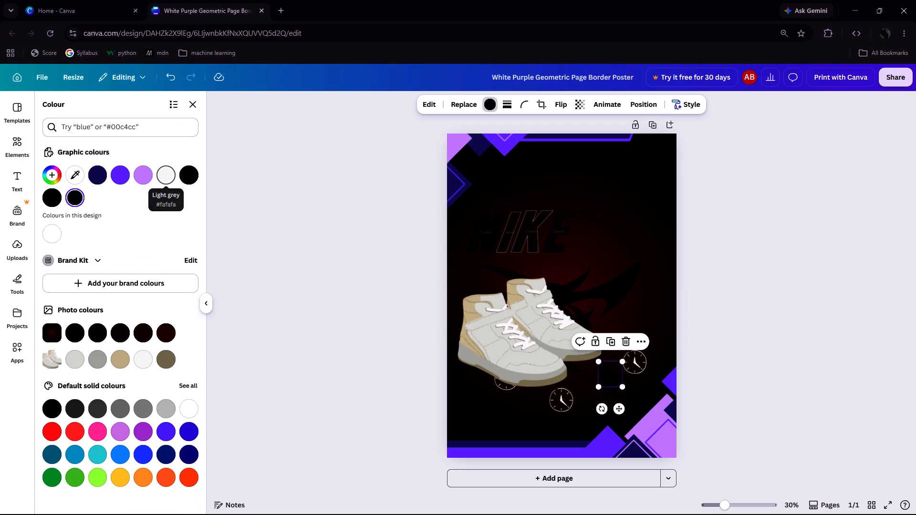
click(139, 364)
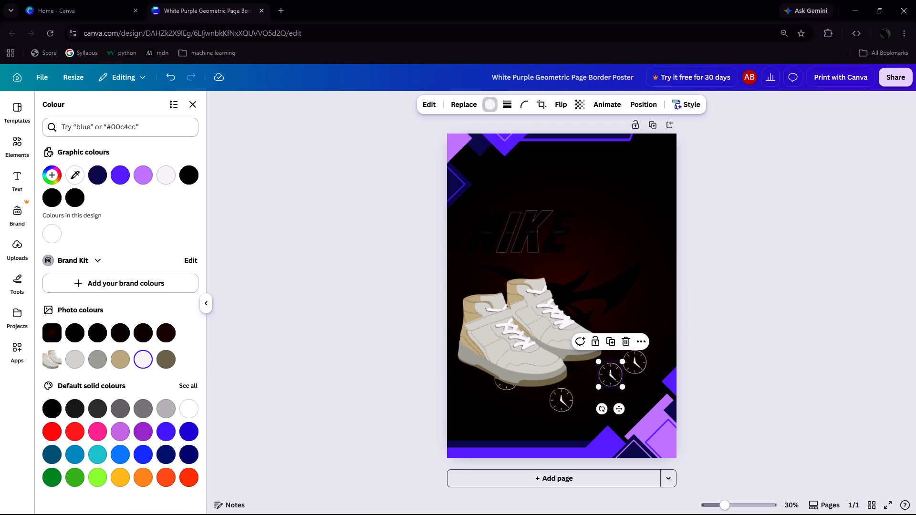
Move the sneakers back over the clocks so all four peek out from behind the soles, heel and toes.
drag(521, 332, 539, 336)
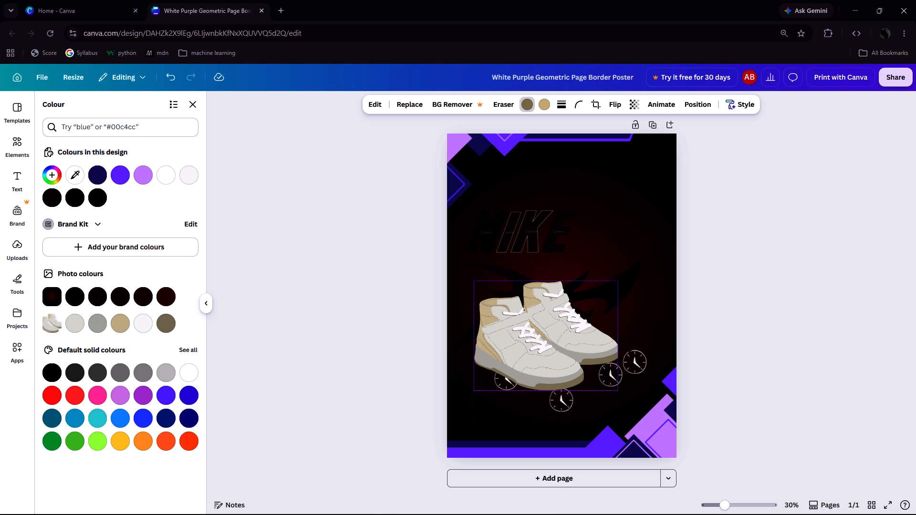
drag(539, 336, 564, 340)
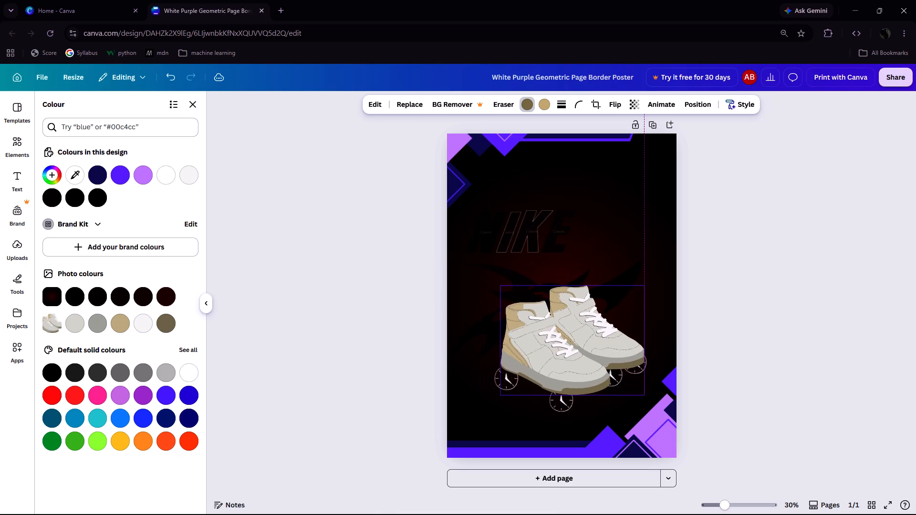
drag(564, 340, 567, 340)
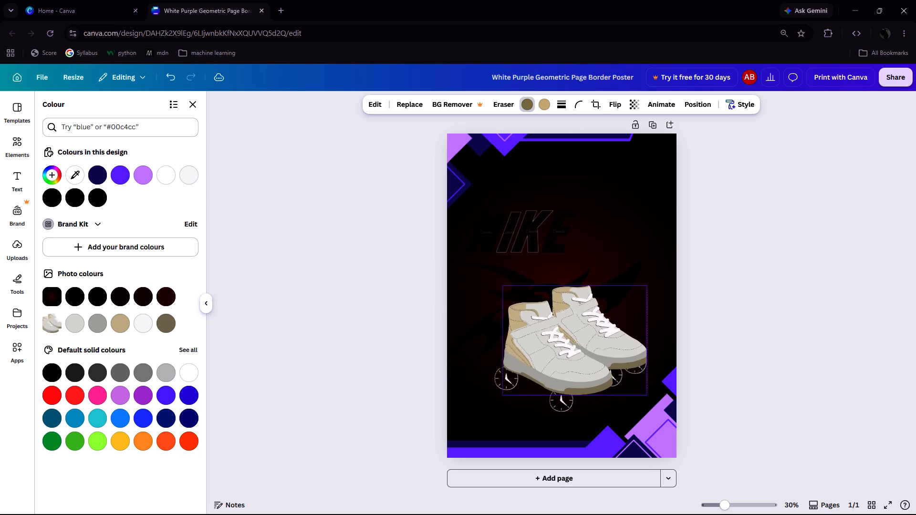
drag(567, 340, 570, 344)
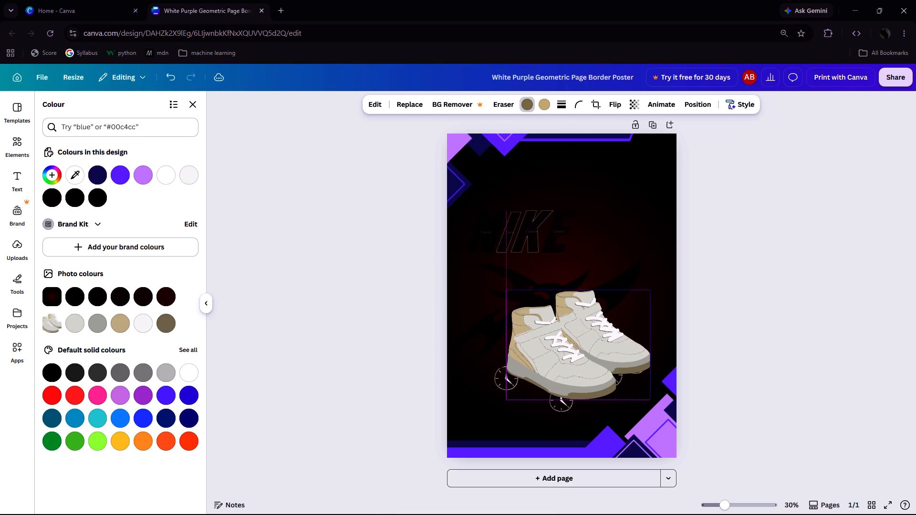
drag(570, 344, 560, 340)
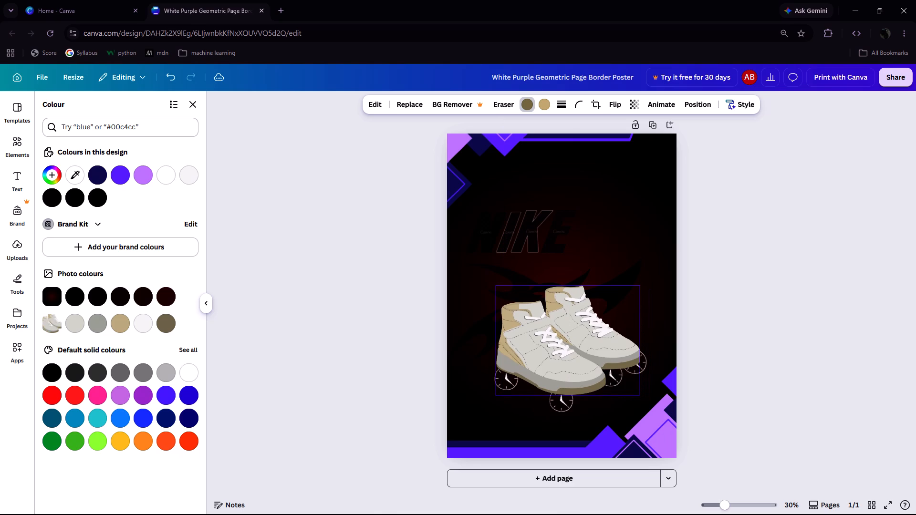
drag(560, 340, 560, 341)
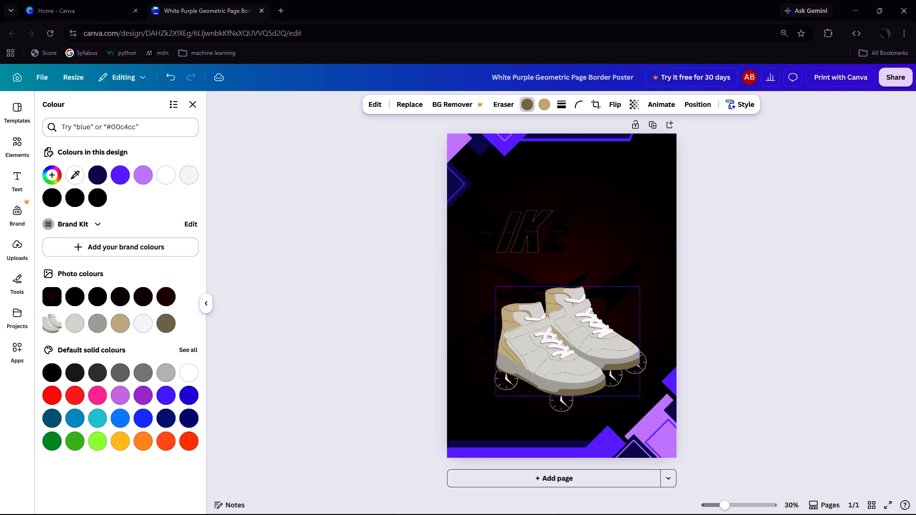
drag(560, 341, 563, 341)
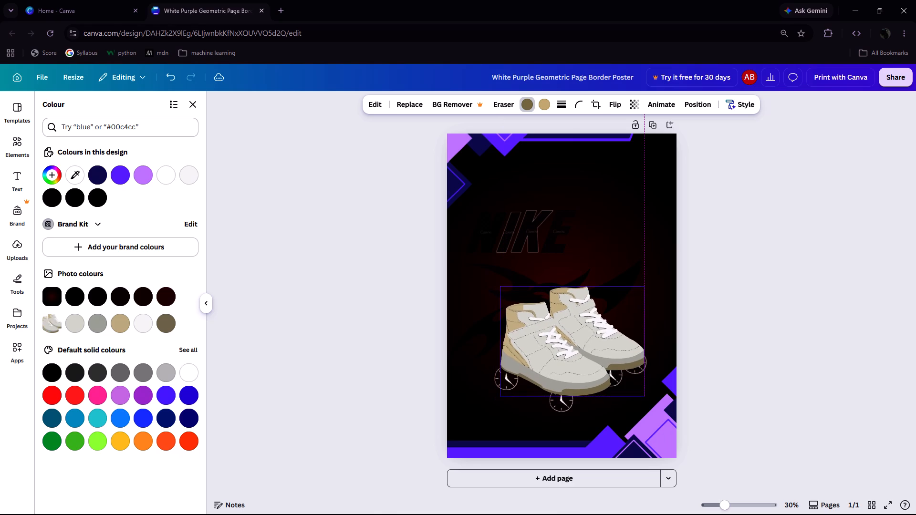
drag(563, 341, 563, 341)
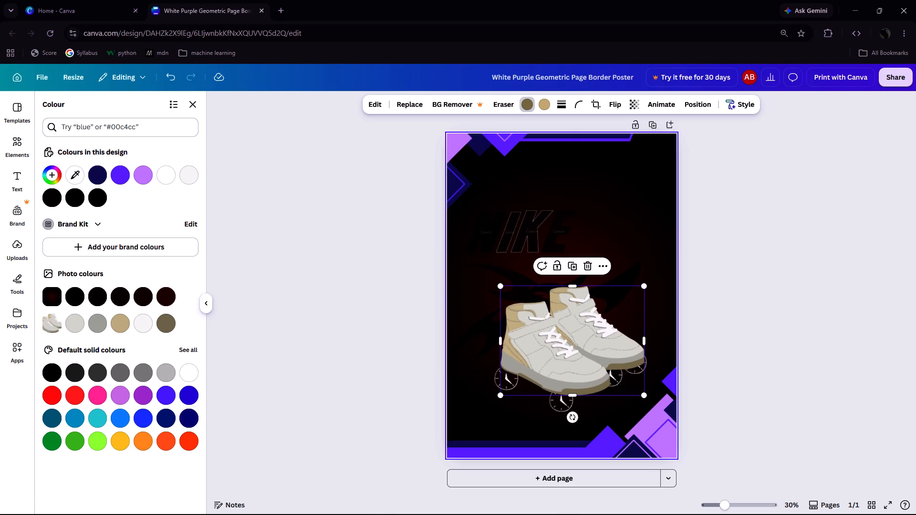
Shift both black curved shapes behind the sneakers slightly down and toward the poster's right edge.
click(622, 179)
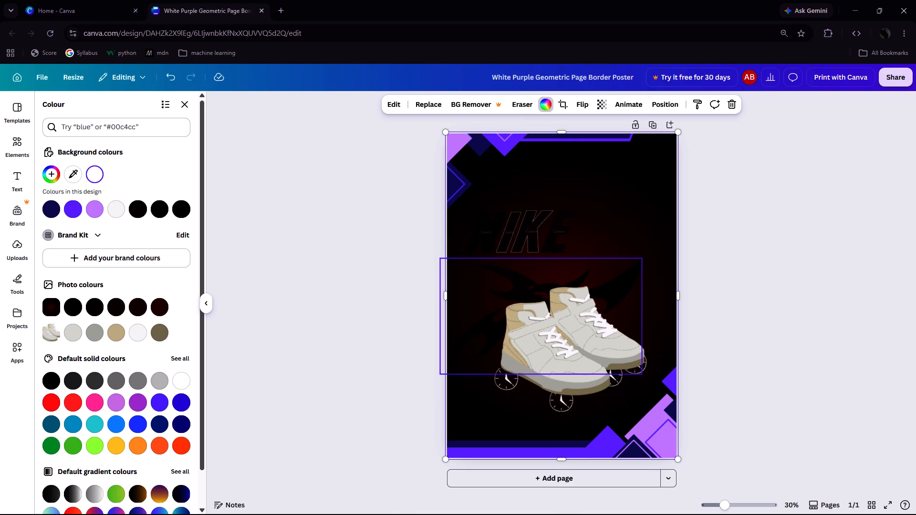
drag(618, 275, 645, 299)
drag(511, 270, 524, 279)
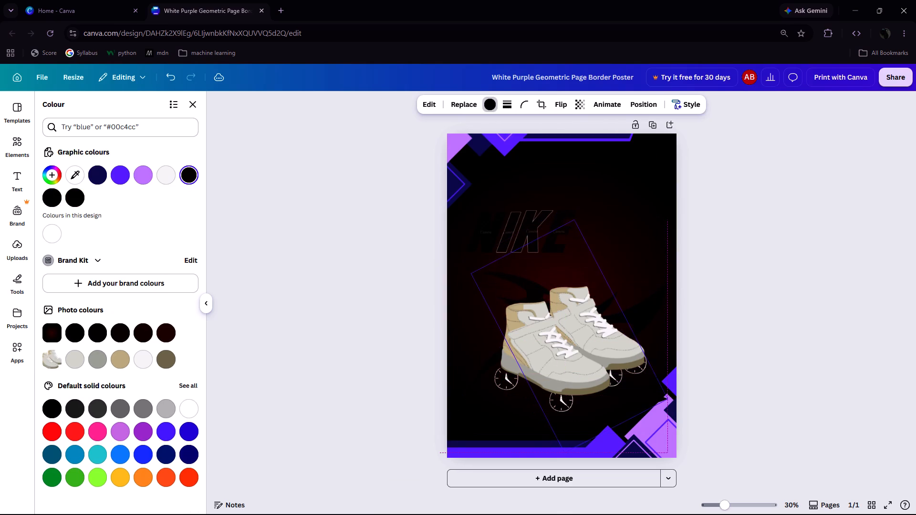
drag(524, 279, 529, 281)
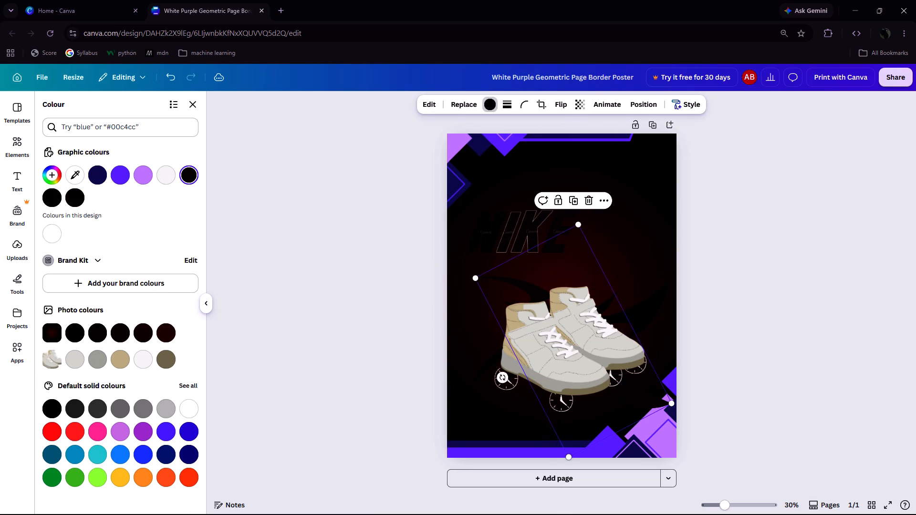
click(639, 268)
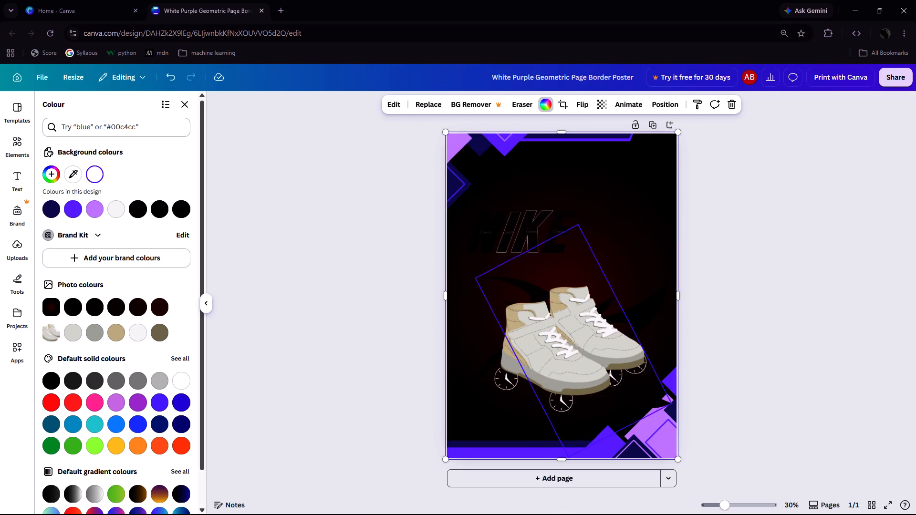
Lock each of the N, K, I and E letter graphics in the NIKE lettering.
click(490, 239)
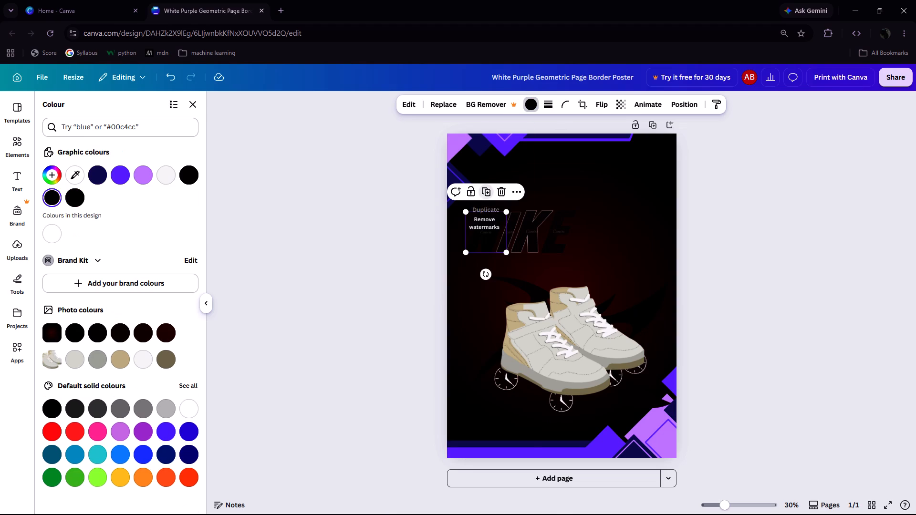
click(470, 195)
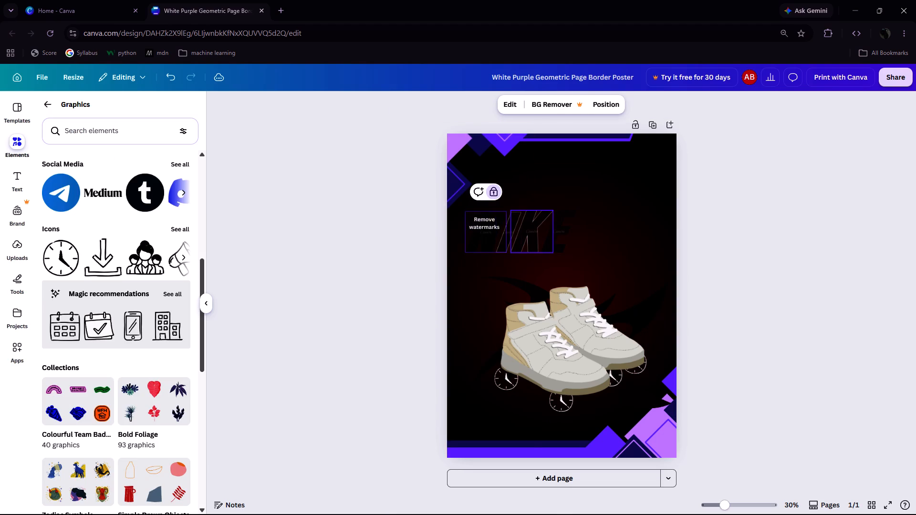
click(517, 237)
click(512, 195)
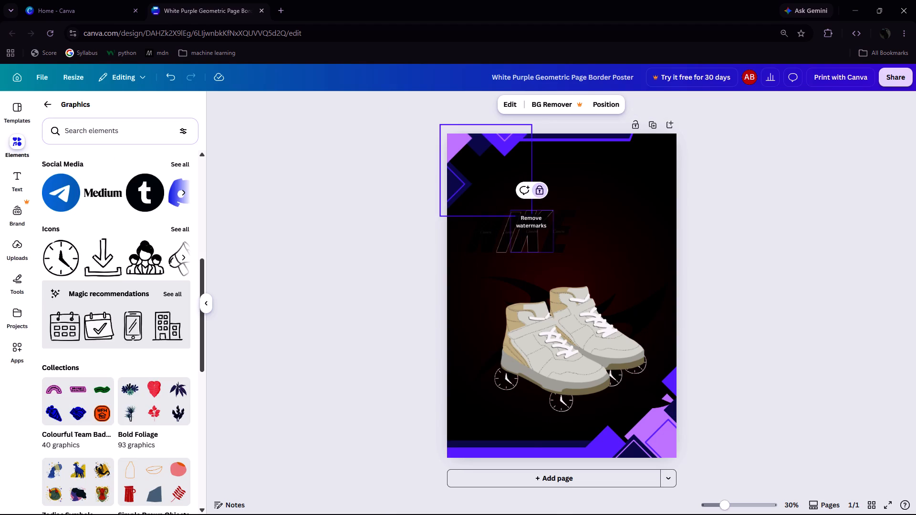
click(502, 241)
click(499, 194)
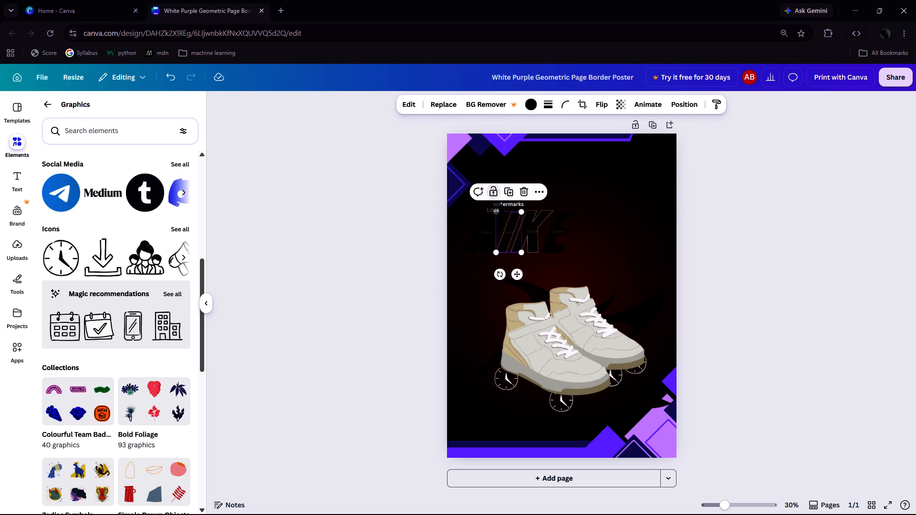
click(553, 231)
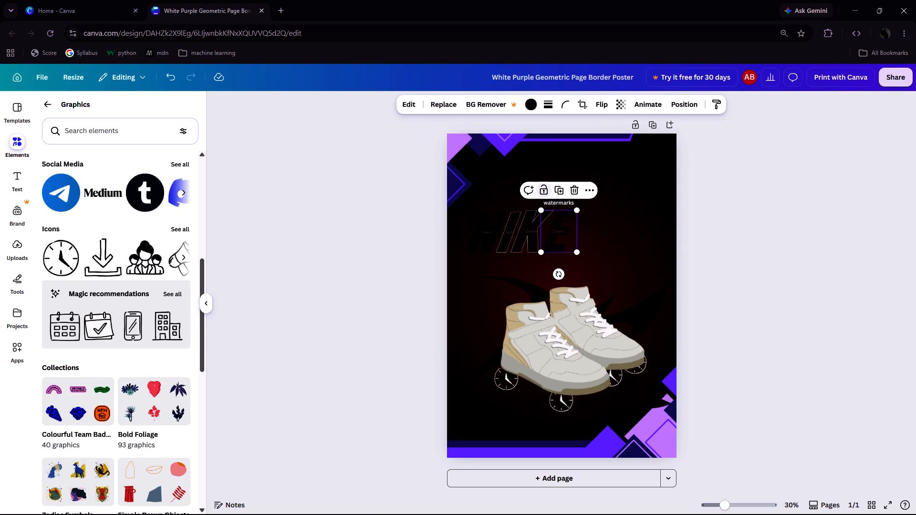
click(546, 191)
drag(517, 235, 564, 239)
click(622, 236)
Lock the rotated black curved shape behind the sneakers.
click(548, 261)
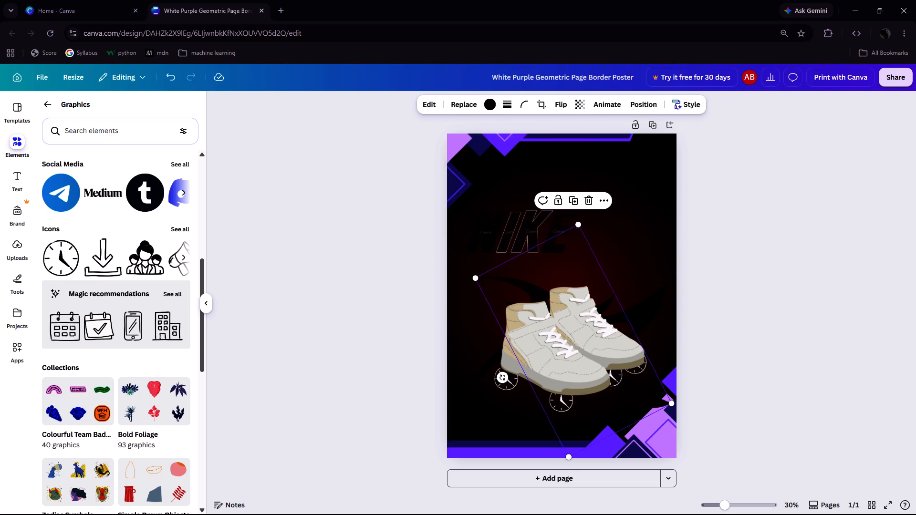
click(558, 207)
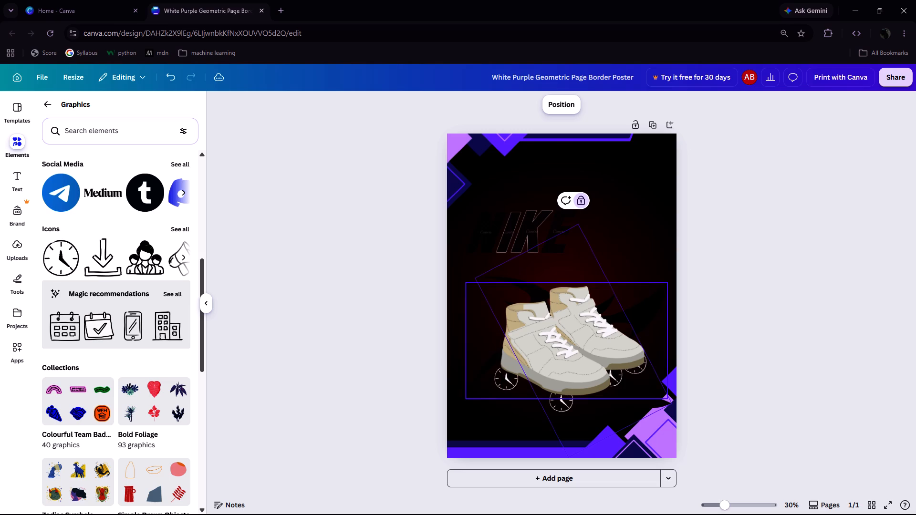
click(485, 360)
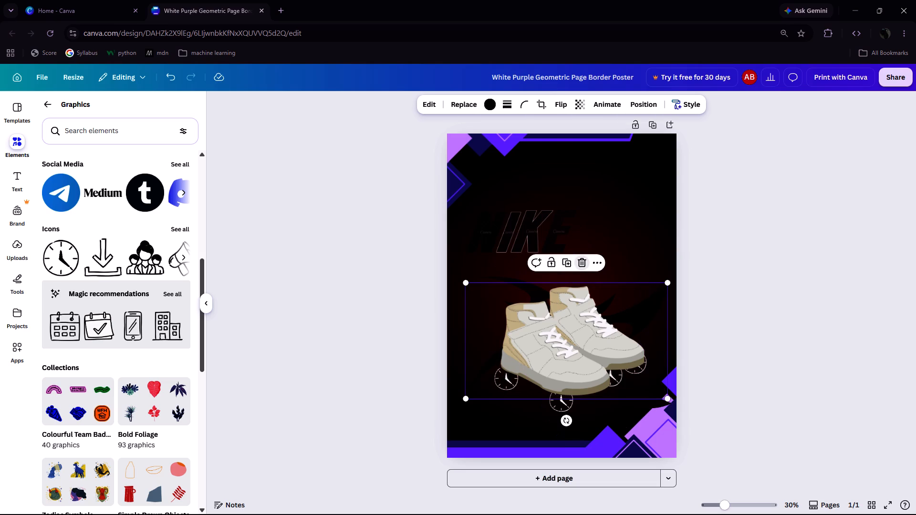
click(499, 345)
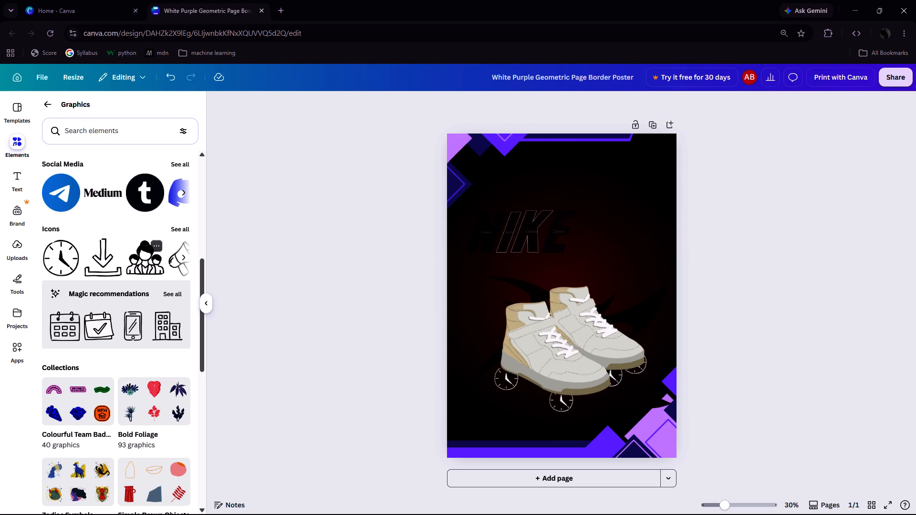
Browse the graphics library's collections, trending and recommended sections for further poster elements.
scroll(125, 349, down, 4)
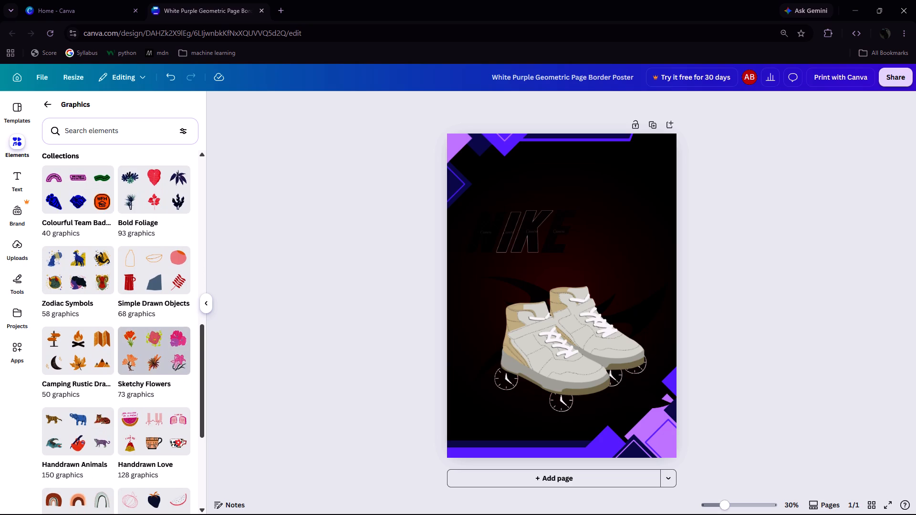
scroll(125, 350, down, 7)
scroll(125, 350, up, 2)
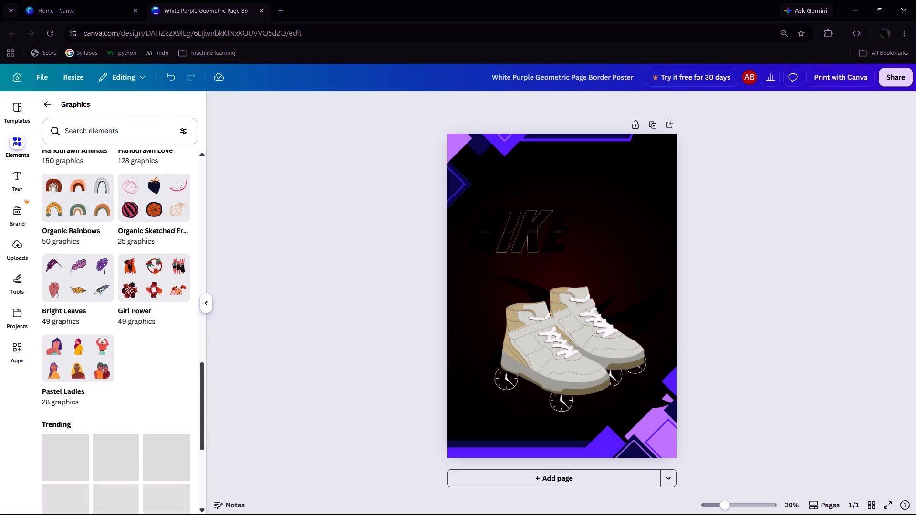
scroll(125, 350, up, 15)
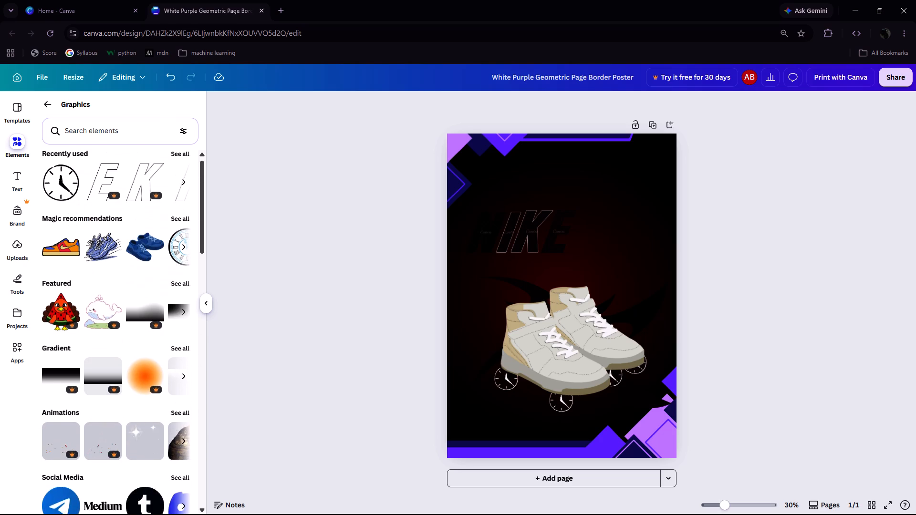
scroll(125, 350, up, 4)
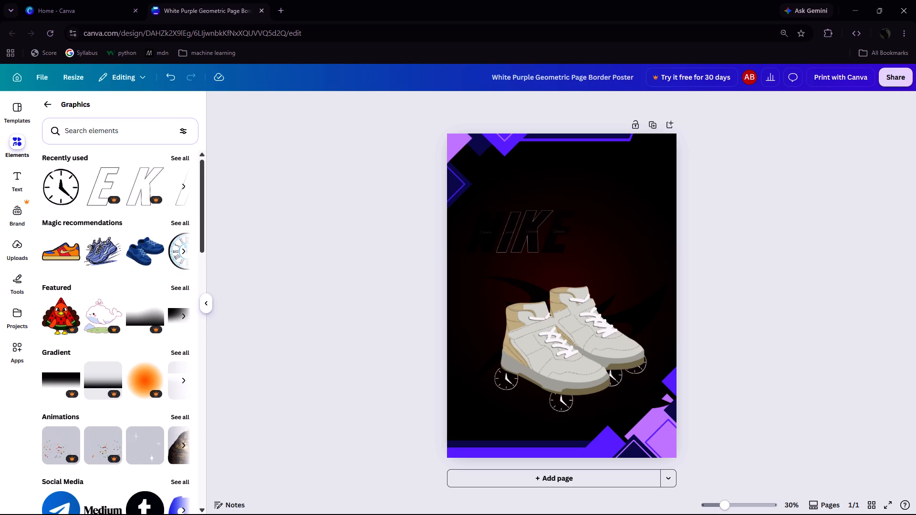